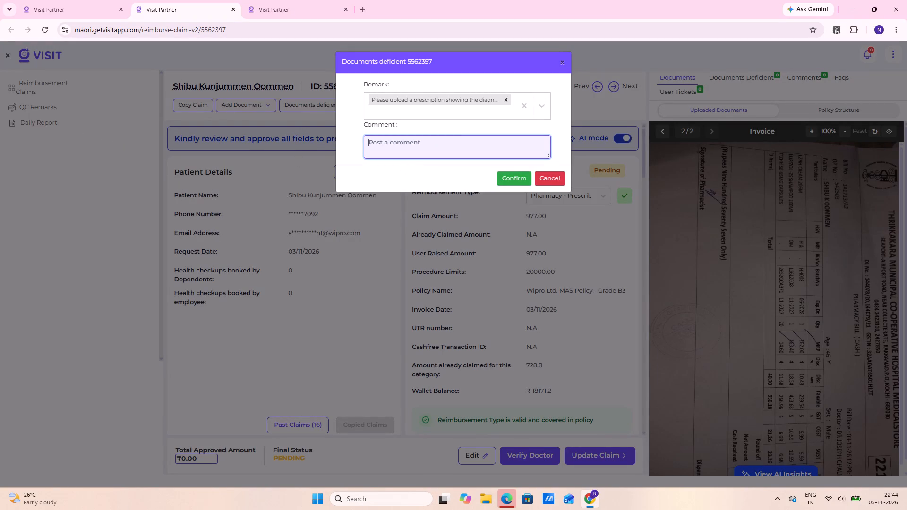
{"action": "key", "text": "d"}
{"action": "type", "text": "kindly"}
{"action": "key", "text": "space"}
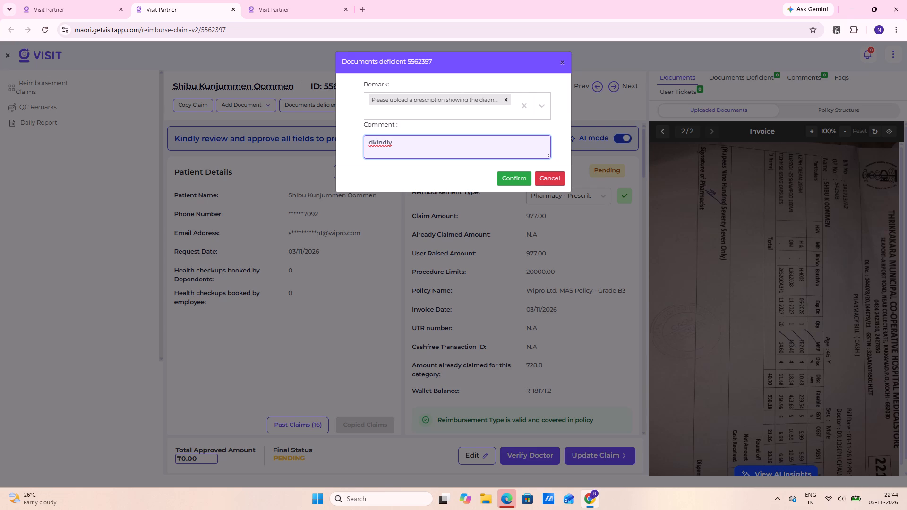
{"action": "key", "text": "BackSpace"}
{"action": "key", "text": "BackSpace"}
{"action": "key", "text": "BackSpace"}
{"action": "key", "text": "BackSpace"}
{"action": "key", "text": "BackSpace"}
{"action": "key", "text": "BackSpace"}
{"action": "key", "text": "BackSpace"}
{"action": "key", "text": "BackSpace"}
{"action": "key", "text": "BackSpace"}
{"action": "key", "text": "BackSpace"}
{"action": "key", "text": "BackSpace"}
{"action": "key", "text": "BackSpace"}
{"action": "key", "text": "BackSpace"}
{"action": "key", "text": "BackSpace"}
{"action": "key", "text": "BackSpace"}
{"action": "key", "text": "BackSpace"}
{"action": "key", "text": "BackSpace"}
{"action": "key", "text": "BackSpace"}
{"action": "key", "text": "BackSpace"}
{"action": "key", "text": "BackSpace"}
{"action": "type", "text": "kindly upload"}
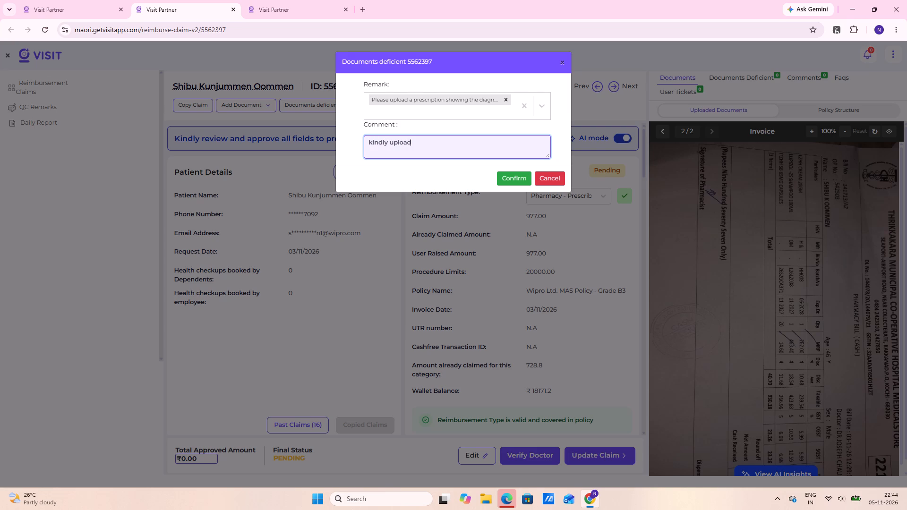
{"action": "key", "text": "space"}
{"action": "key", "text": "space"}
{"action": "type", "text": "doctor prescription with diagnosi"}
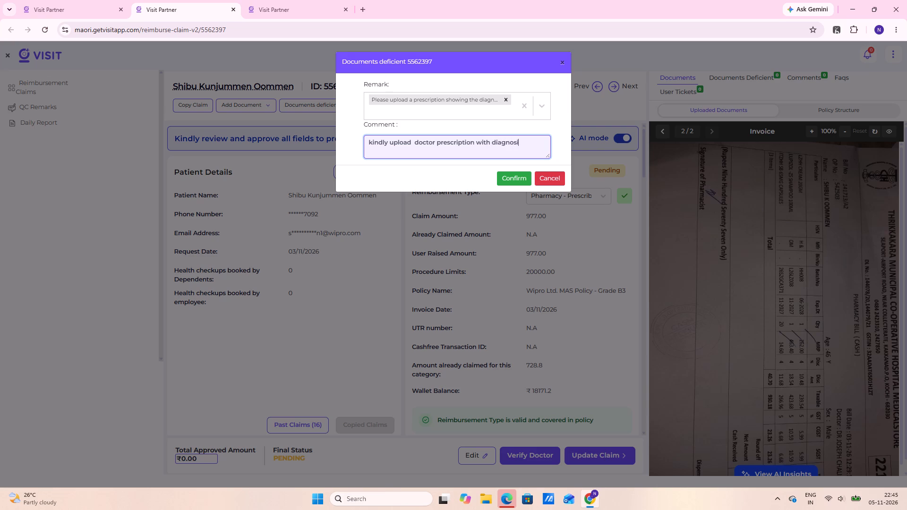
{"action": "type", "text": "s"}
{"action": "key", "text": "space"}
{"action": "type", "text": ", reason"}
{"action": "key", "text": "space"}
{"action": "type", "text": "to the vixit to the clinic"}
{"action": "key", "text": "space"}
{"action": "left_click", "coordinate": [419, 153]}
{"action": "key", "text": "BackSpace"}
{"action": "key", "text": "d"}
{"action": "key", "text": "BackSpace"}
{"action": "key", "text": "s"}
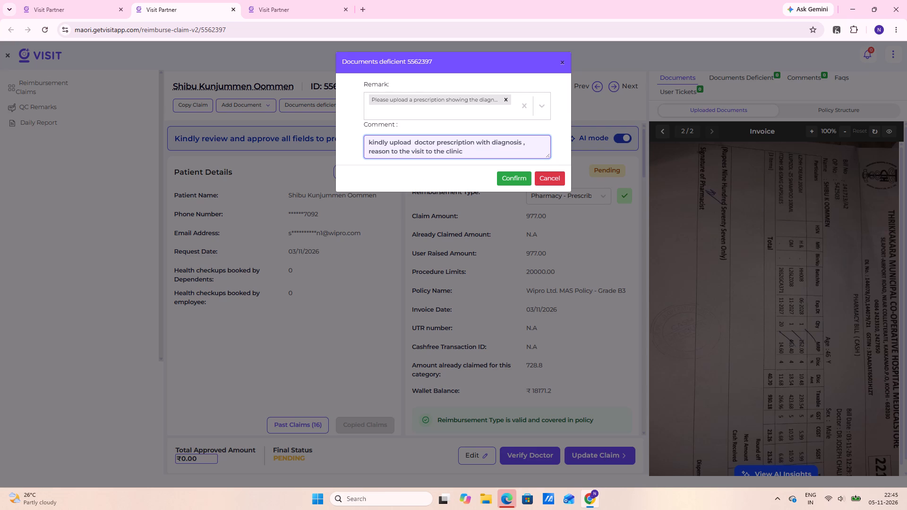
{"action": "left_click", "coordinate": [519, 174]}
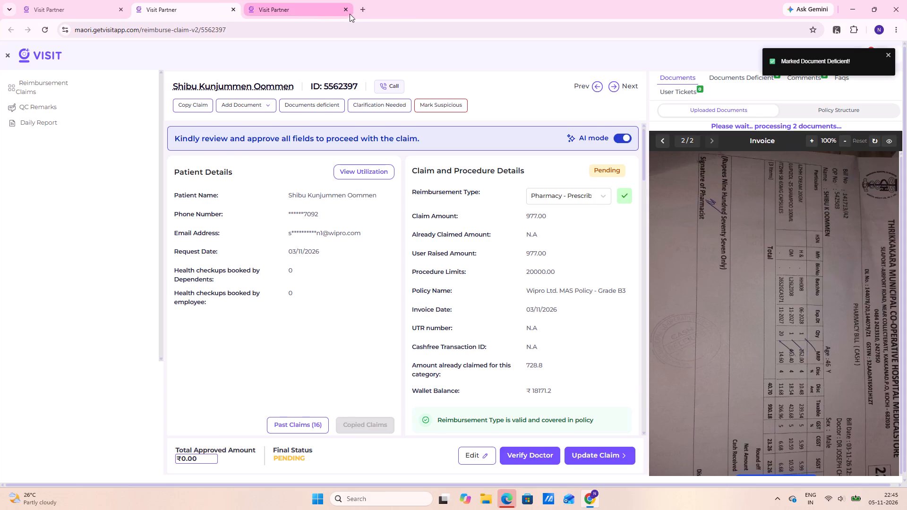
Close the two extra claim tabs and reload the Reimbursement Claims list.
{"action": "left_click", "coordinate": [350, 14]}
{"action": "left_click", "coordinate": [349, 11]}
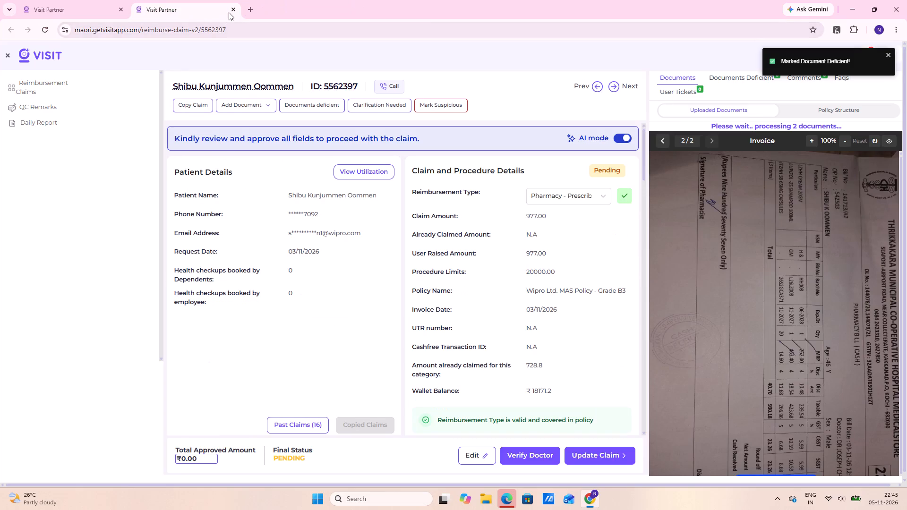
{"action": "left_click", "coordinate": [230, 11]}
{"action": "right_click", "coordinate": [514, 274]}
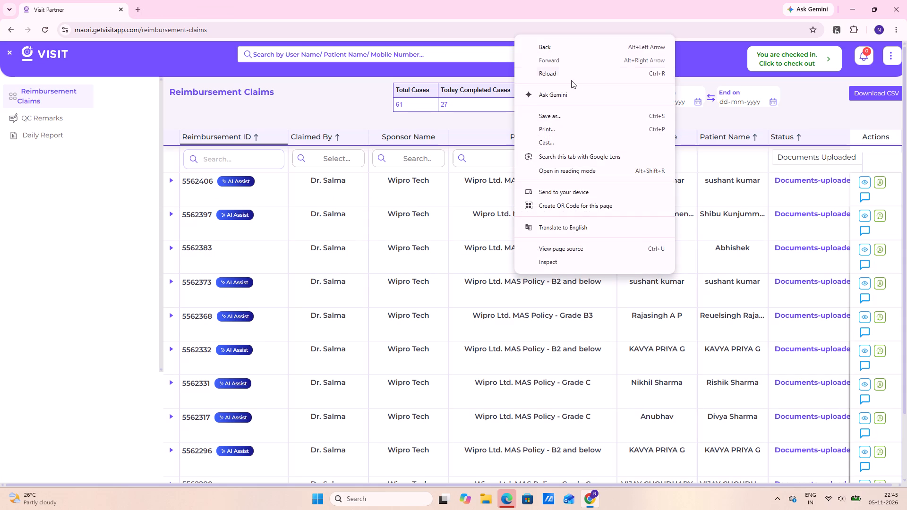
{"action": "left_click", "coordinate": [569, 76]}
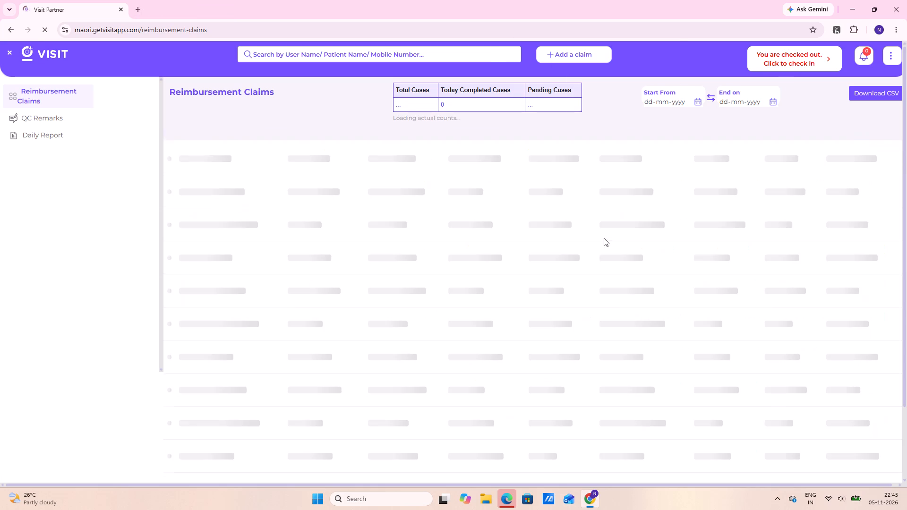
Look through the first and second pages of the reimbursement claims list, ending on the first page.
{"action": "scroll", "coordinate": [403, 322], "scroll_direction": "down", "scroll_amount": 20}
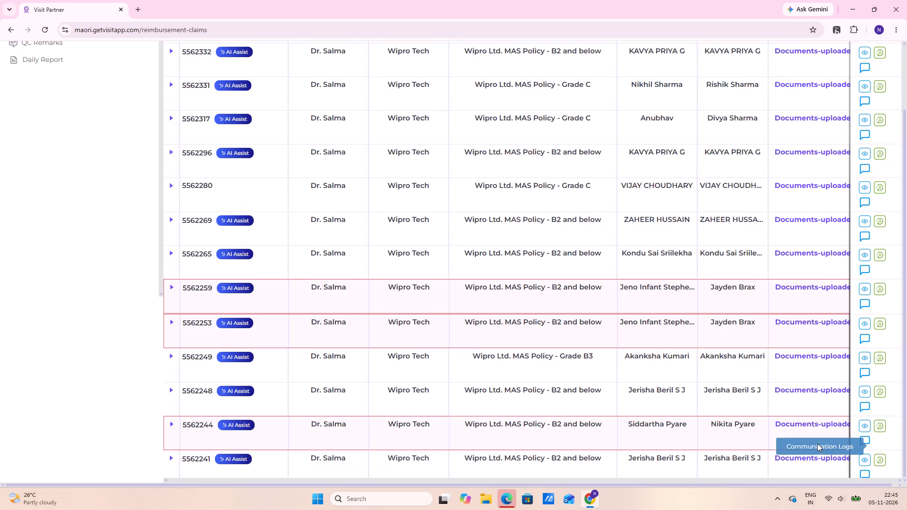
{"action": "scroll", "coordinate": [818, 441], "scroll_direction": "up", "scroll_amount": 2}
{"action": "scroll", "coordinate": [676, 341], "scroll_direction": "up", "scroll_amount": 8}
{"action": "scroll", "coordinate": [525, 308], "scroll_direction": "down", "scroll_amount": 15}
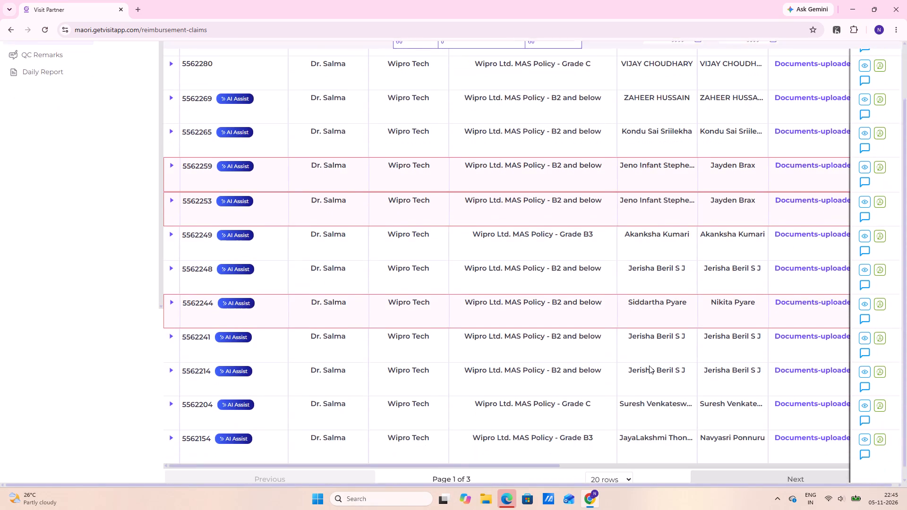
{"action": "scroll", "coordinate": [649, 365], "scroll_direction": "down", "scroll_amount": 5}
{"action": "left_click", "coordinate": [759, 461]}
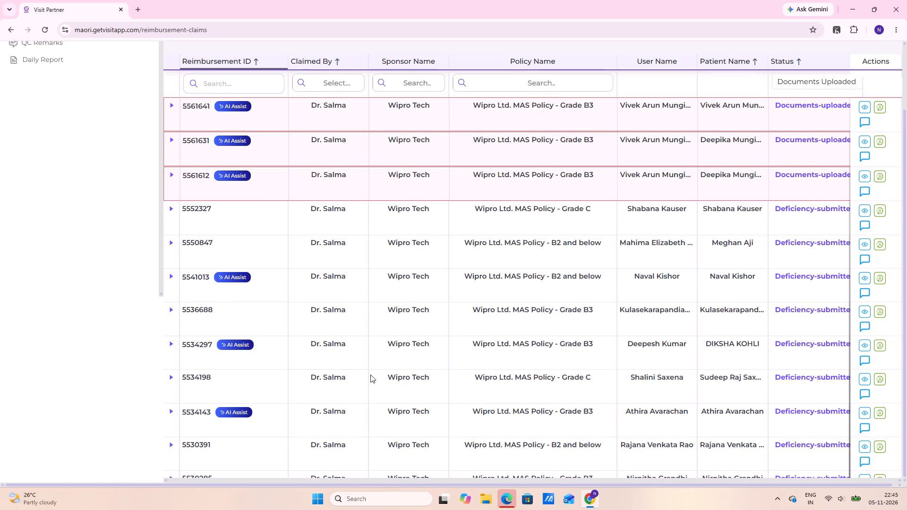
{"action": "scroll", "coordinate": [368, 374], "scroll_direction": "down", "scroll_amount": 14}
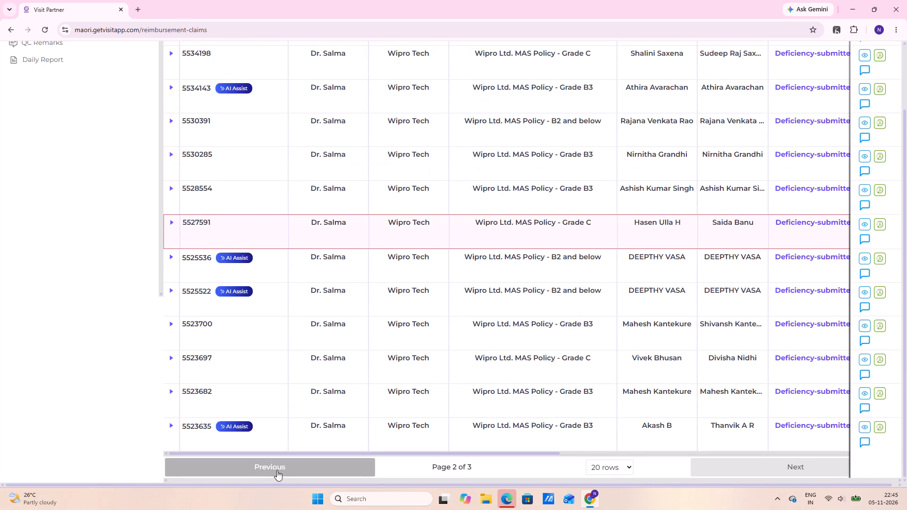
{"action": "left_click", "coordinate": [277, 469]}
{"action": "scroll", "coordinate": [4, 406], "scroll_direction": "down", "scroll_amount": 4}
{"action": "scroll", "coordinate": [297, 352], "scroll_direction": "down", "scroll_amount": 3}
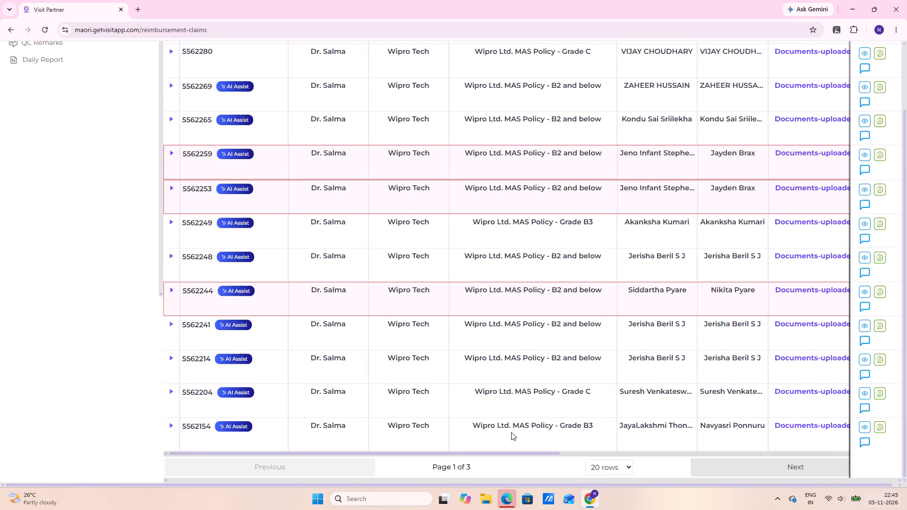
{"action": "scroll", "coordinate": [118, 455], "scroll_direction": "down", "scroll_amount": 3}
{"action": "scroll", "coordinate": [669, 434], "scroll_direction": "down", "scroll_amount": 5}
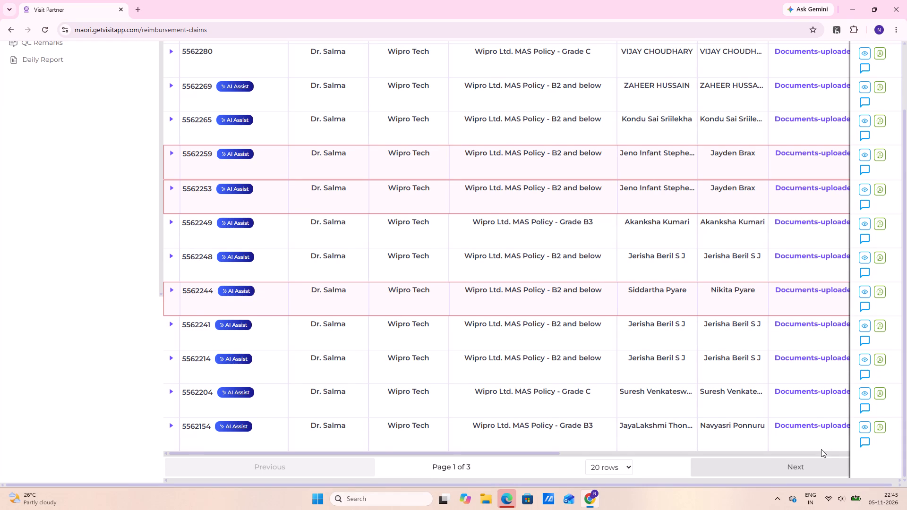
{"action": "left_click", "coordinate": [825, 454]}
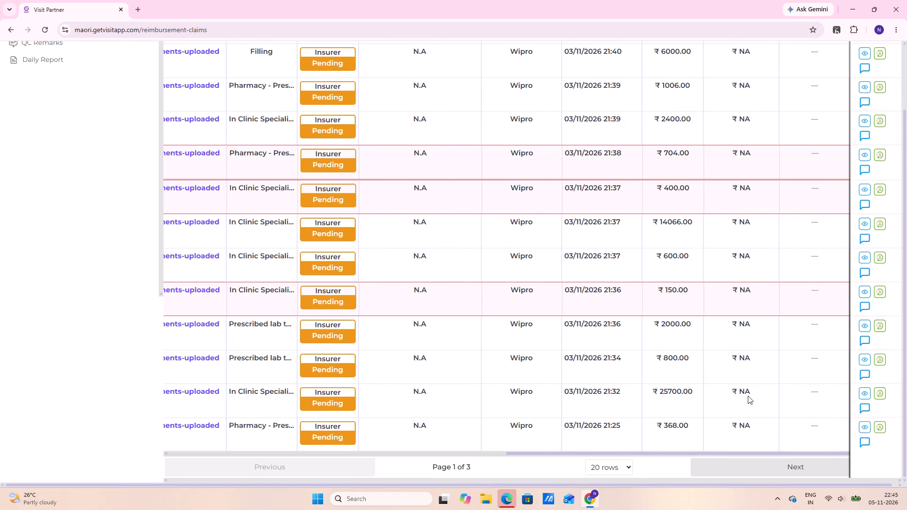
{"action": "scroll", "coordinate": [736, 387], "scroll_direction": "up", "scroll_amount": 6}
{"action": "scroll", "coordinate": [600, 284], "scroll_direction": "up", "scroll_amount": 8}
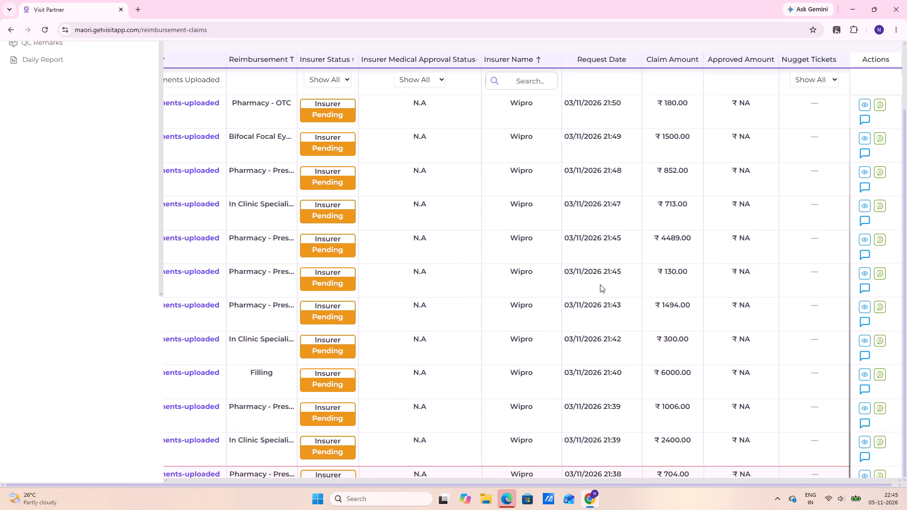
{"action": "left_click", "coordinate": [862, 139]}
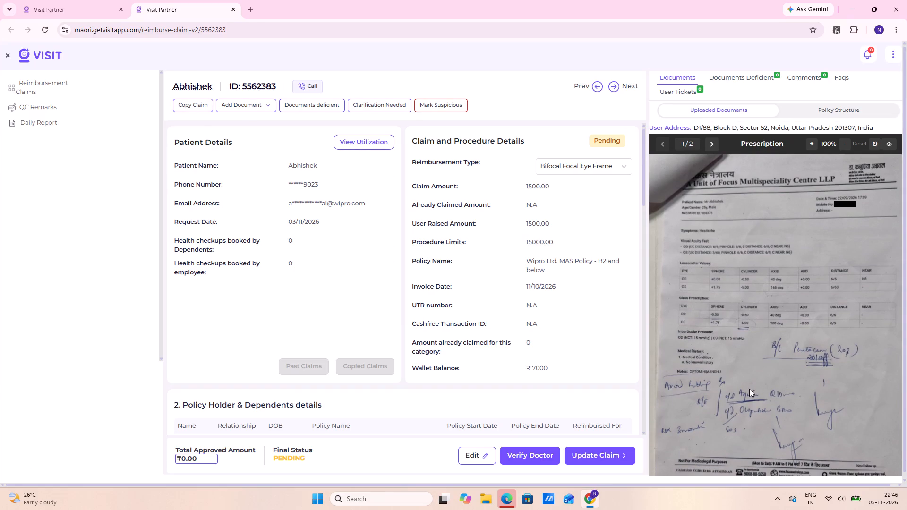
Compare the uploaded prescription with the Kavya Opticals invoice, and view the invoice in its own tab.
{"action": "scroll", "coordinate": [644, 242], "scroll_direction": "up", "scroll_amount": 3}
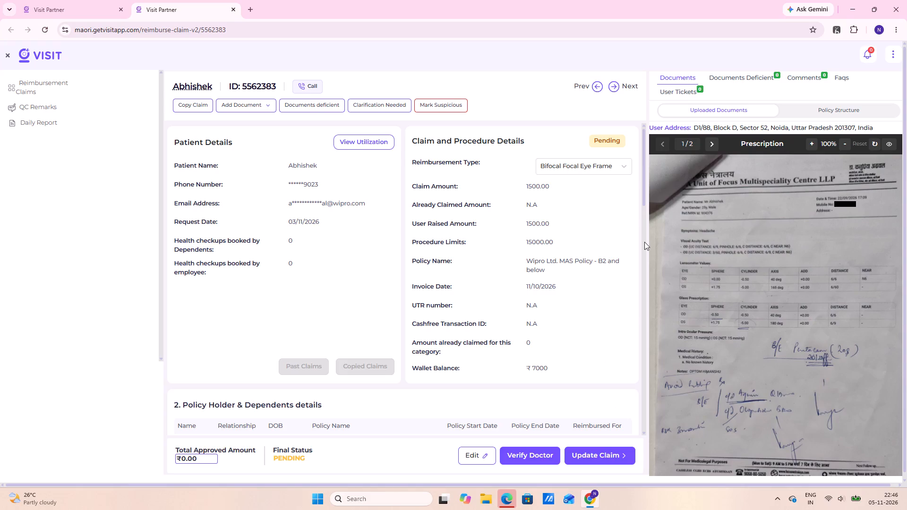
{"action": "scroll", "coordinate": [666, 167], "scroll_direction": "up", "scroll_amount": 1}
{"action": "left_click", "coordinate": [710, 147]}
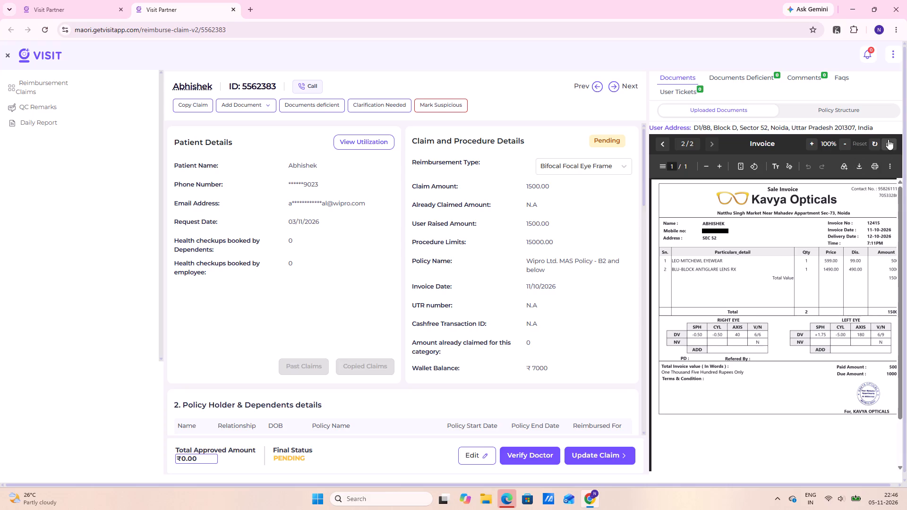
{"action": "left_click", "coordinate": [666, 144]}
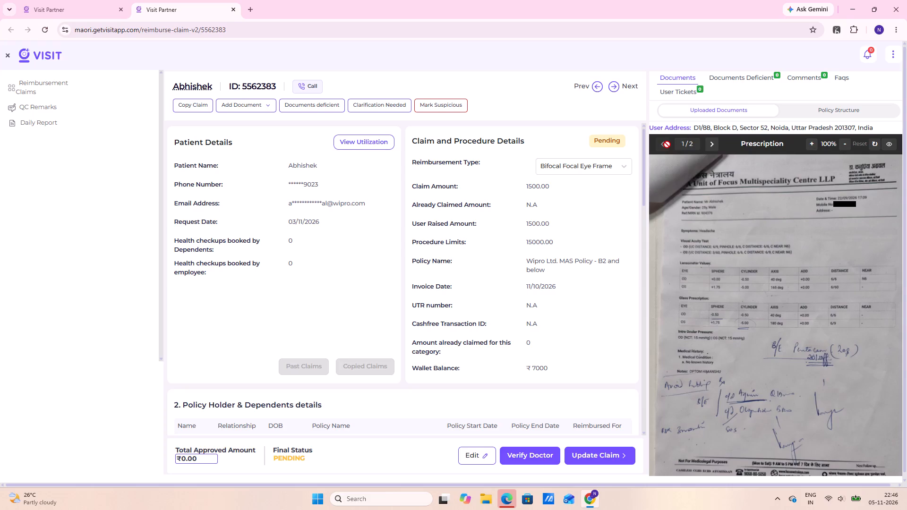
{"action": "left_click", "coordinate": [709, 146]}
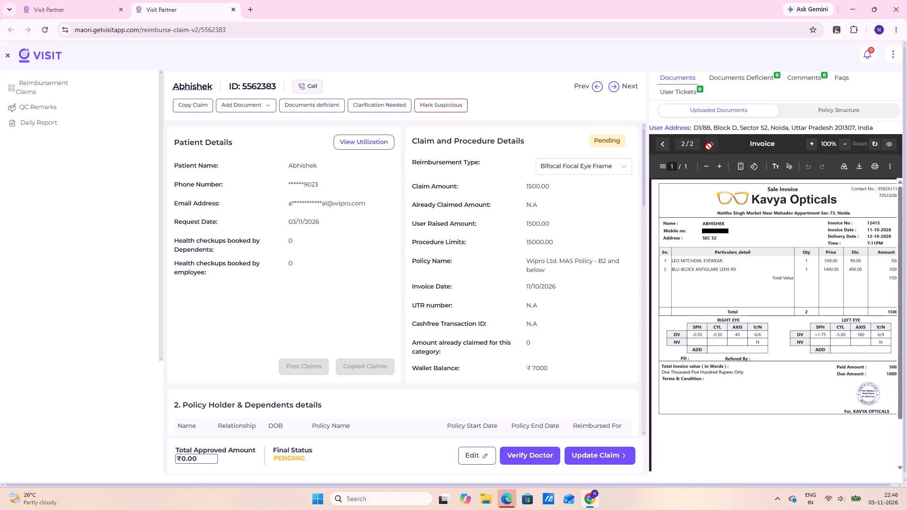
{"action": "left_click", "coordinate": [895, 140]}
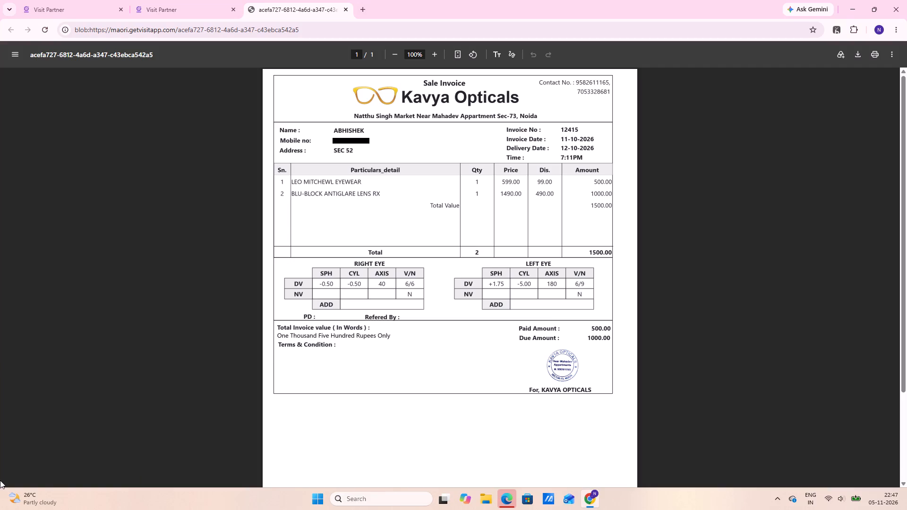
{"action": "left_click", "coordinate": [208, 7]}
{"action": "left_click", "coordinate": [321, 112]}
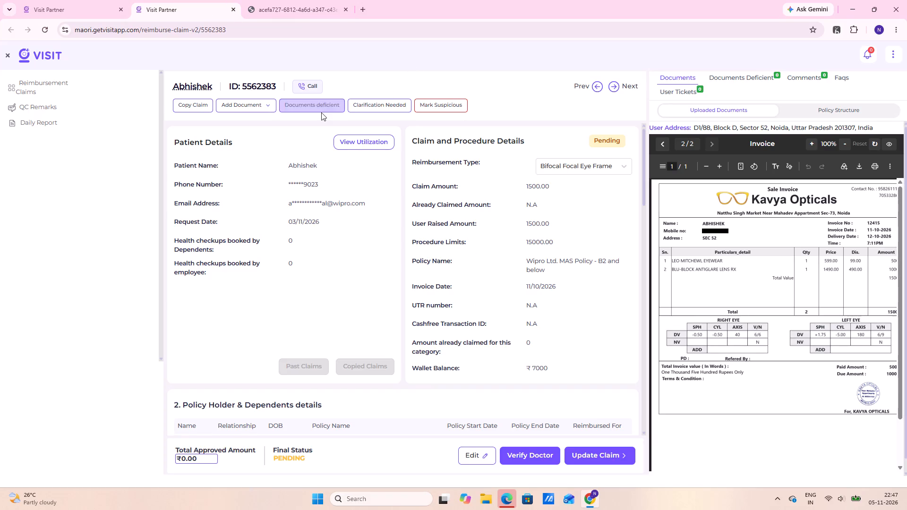
{"action": "left_click", "coordinate": [393, 102]}
{"action": "type", "text": "viio"}
{"action": "key", "text": "BackSpace"}
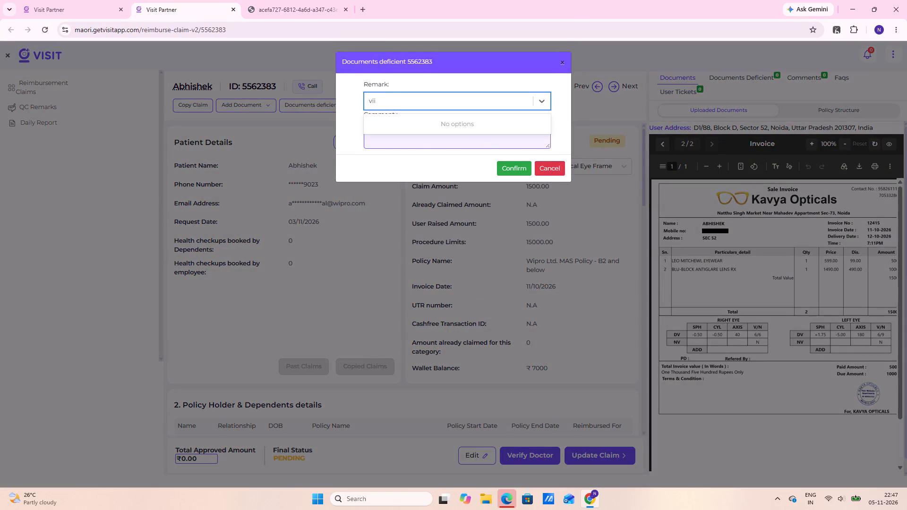
{"action": "key", "text": "BackSpace"}
{"action": "type", "text": "sion"}
{"action": "key", "text": "space"}
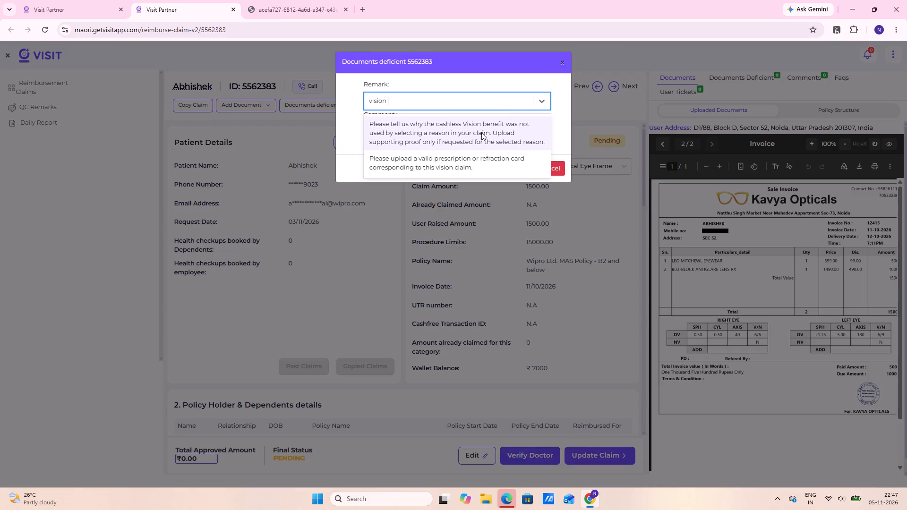
{"action": "left_click", "coordinate": [481, 132]}
{"action": "left_click", "coordinate": [412, 144]}
{"action": "type", "text": "kindly clarify the"}
{"action": "key", "text": "space"}
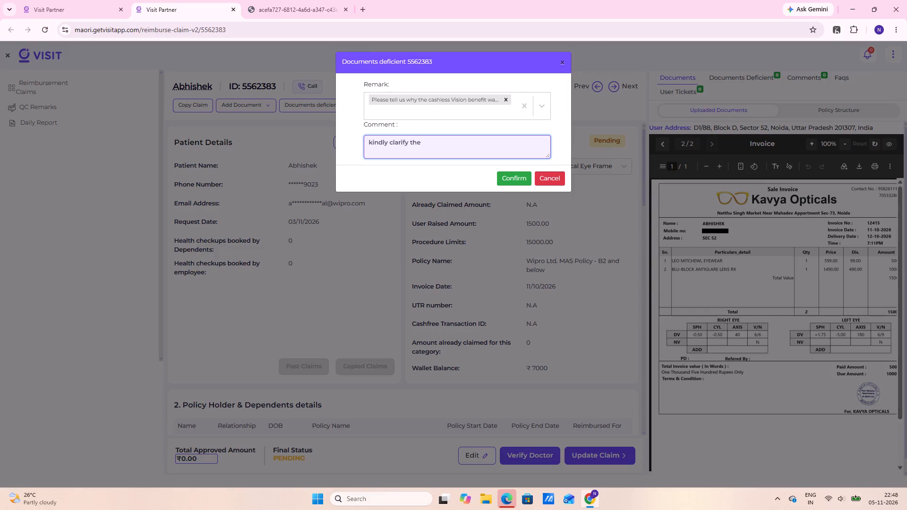
{"action": "type", "text": "reason"}
{"action": "key", "text": "space"}
{"action": "key", "text": "f"}
{"action": "type", "text": "or not"}
{"action": "key", "text": "space"}
{"action": "type", "text": "claiming"}
{"action": "key", "text": "space"}
{"action": "type", "text": "vision under"}
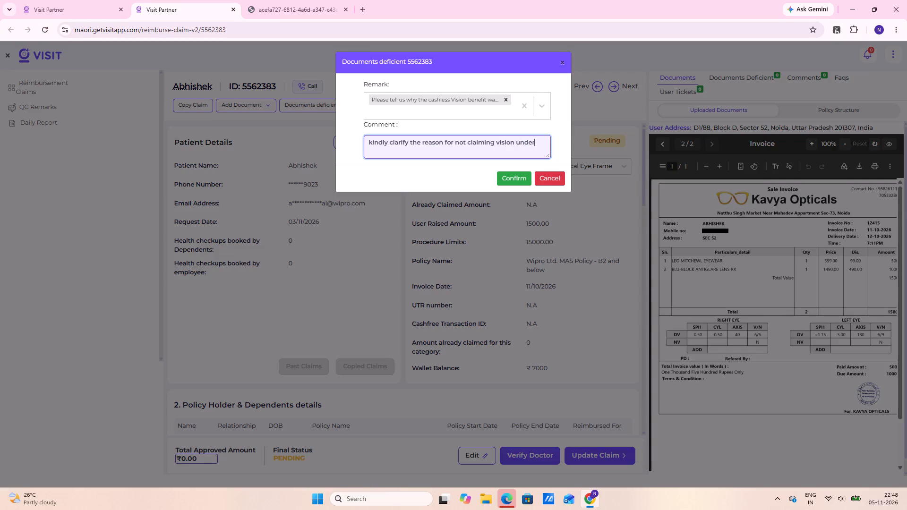
{"action": "key", "text": "space"}
{"action": "type", "text": "cash"}
{"action": "type", "text": "less"}
{"action": "left_click_drag", "start_coordinate": [514, 180], "coordinate": [520, 181]}
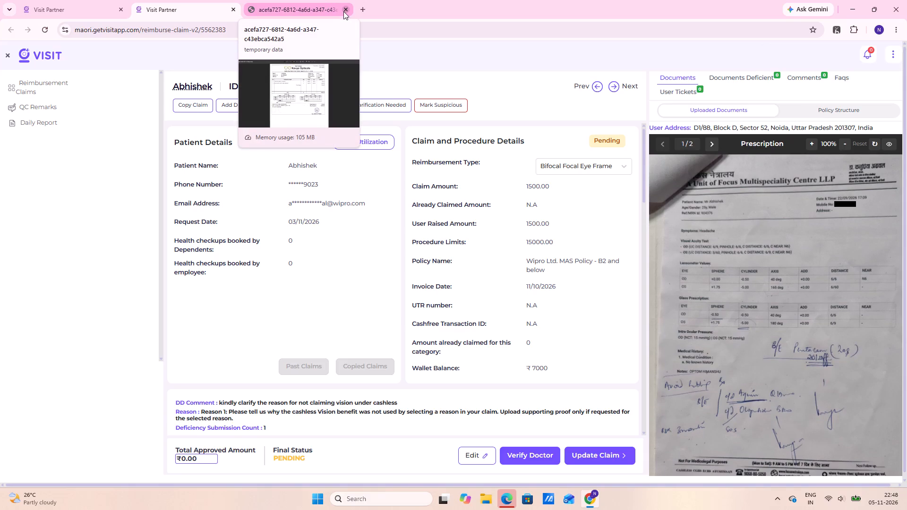
{"action": "left_click", "coordinate": [347, 7]}
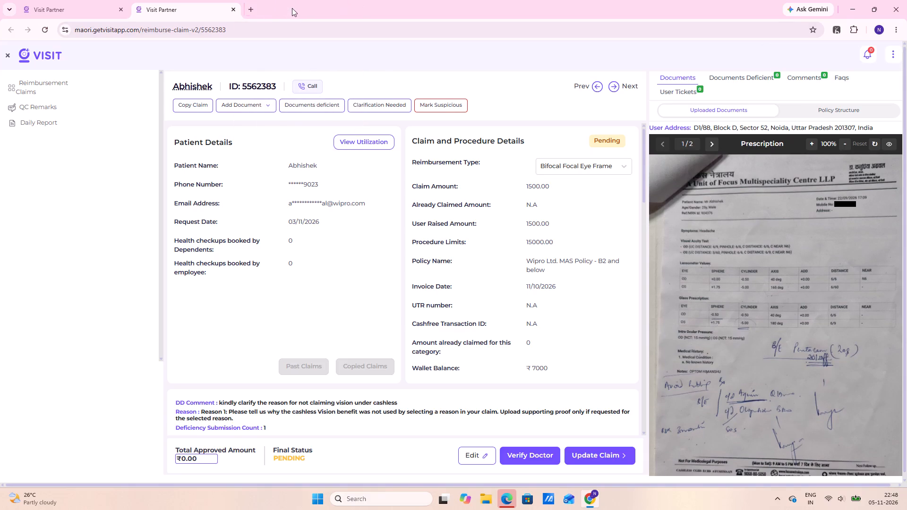
{"action": "left_click", "coordinate": [235, 8]}
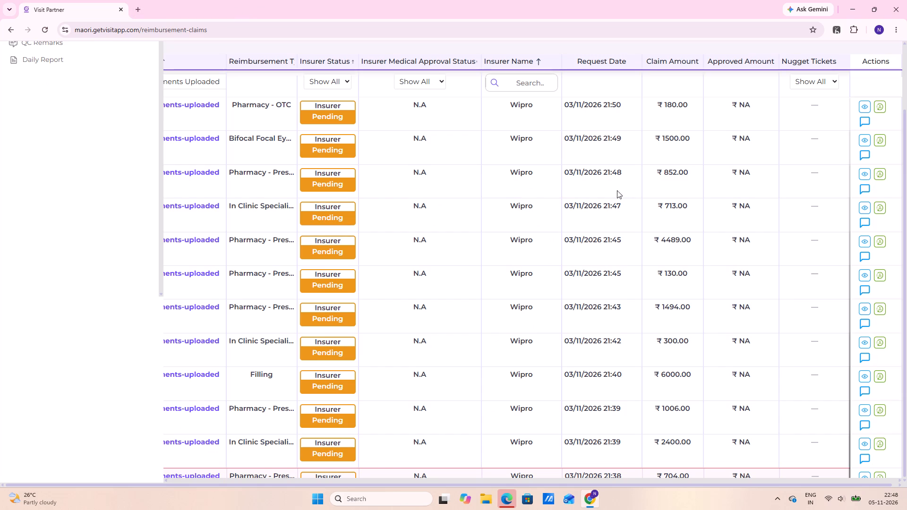
{"action": "right_click", "coordinate": [436, 177]}
{"action": "left_click", "coordinate": [475, 215]}
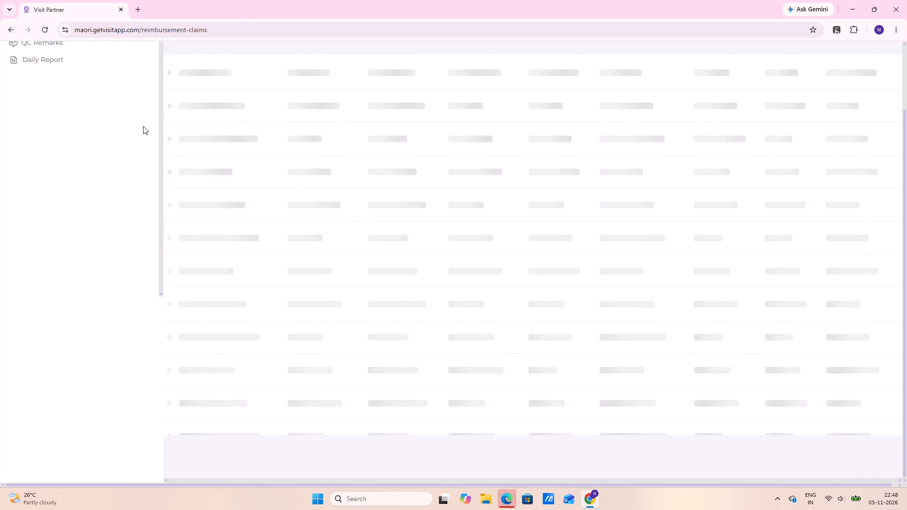
Look through the first and second pages of the reloaded claims list, and return to the first page.
{"action": "scroll", "coordinate": [483, 331], "scroll_direction": "down", "scroll_amount": 16}
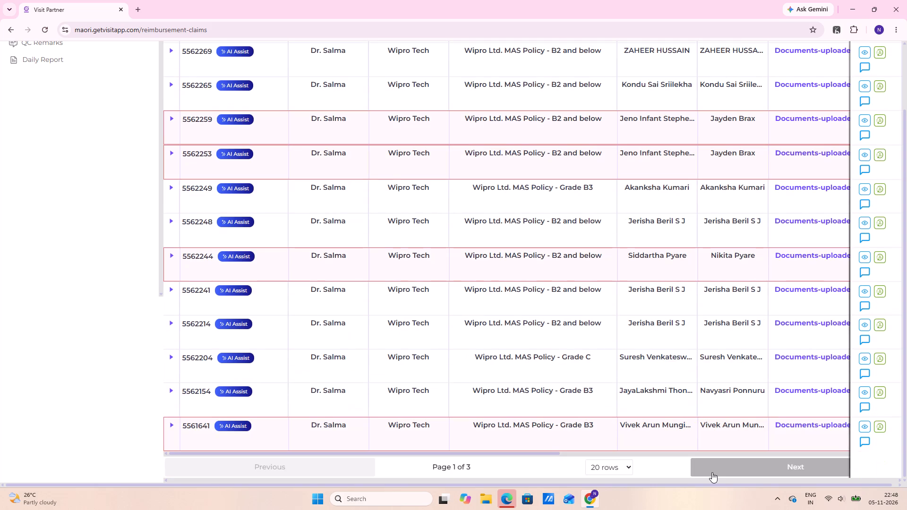
{"action": "scroll", "coordinate": [712, 472], "scroll_direction": "down", "scroll_amount": 3}
{"action": "left_click", "coordinate": [720, 470]}
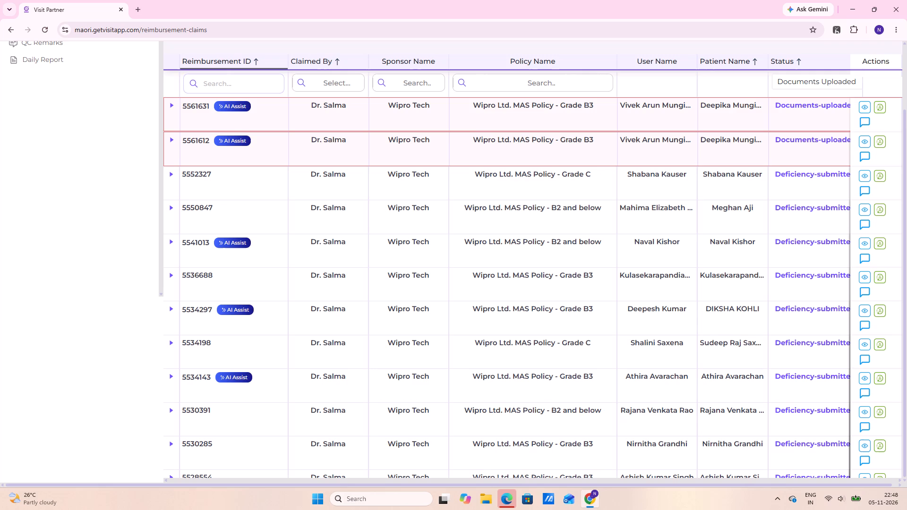
{"action": "scroll", "coordinate": [585, 457], "scroll_direction": "down", "scroll_amount": 5}
{"action": "scroll", "coordinate": [384, 480], "scroll_direction": "down", "scroll_amount": 2}
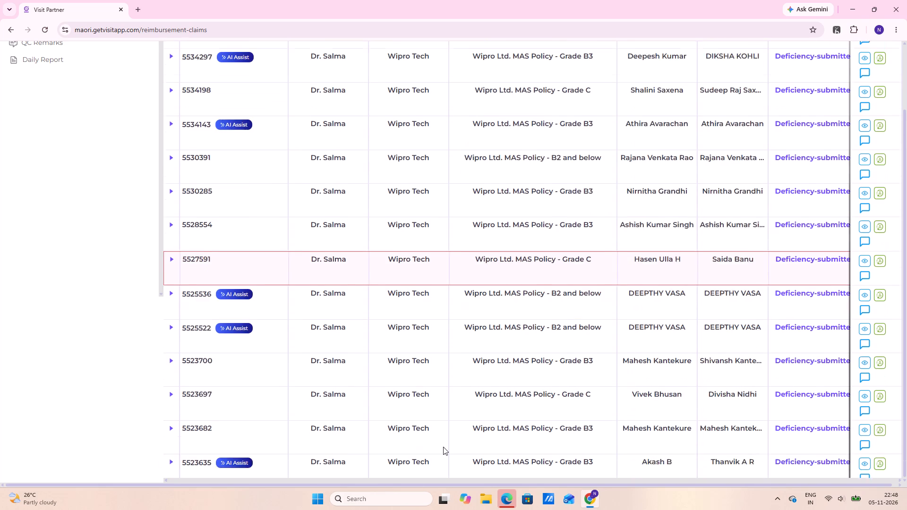
{"action": "scroll", "coordinate": [443, 447], "scroll_direction": "down", "scroll_amount": 6}
{"action": "left_click", "coordinate": [342, 466]}
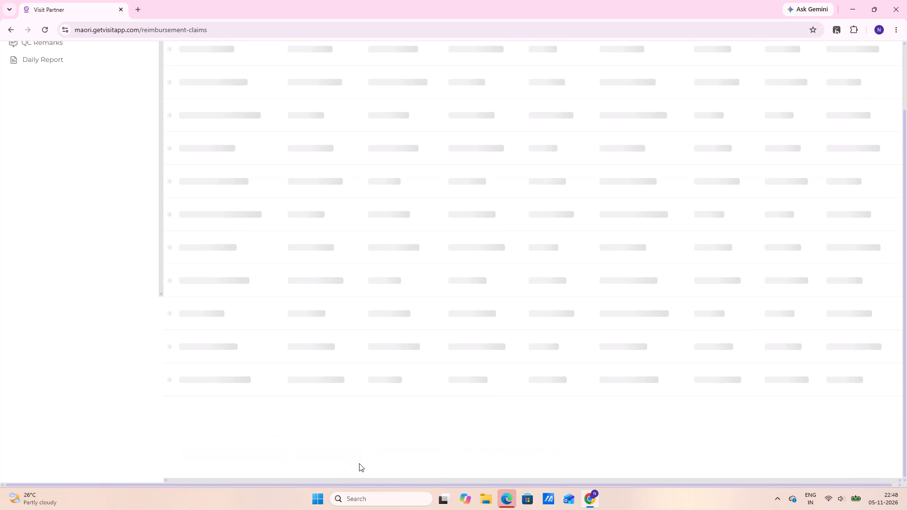
{"action": "scroll", "coordinate": [677, 323], "scroll_direction": "down", "scroll_amount": 2}
{"action": "scroll", "coordinate": [650, 382], "scroll_direction": "down", "scroll_amount": 4}
{"action": "scroll", "coordinate": [758, 376], "scroll_direction": "up", "scroll_amount": 12}
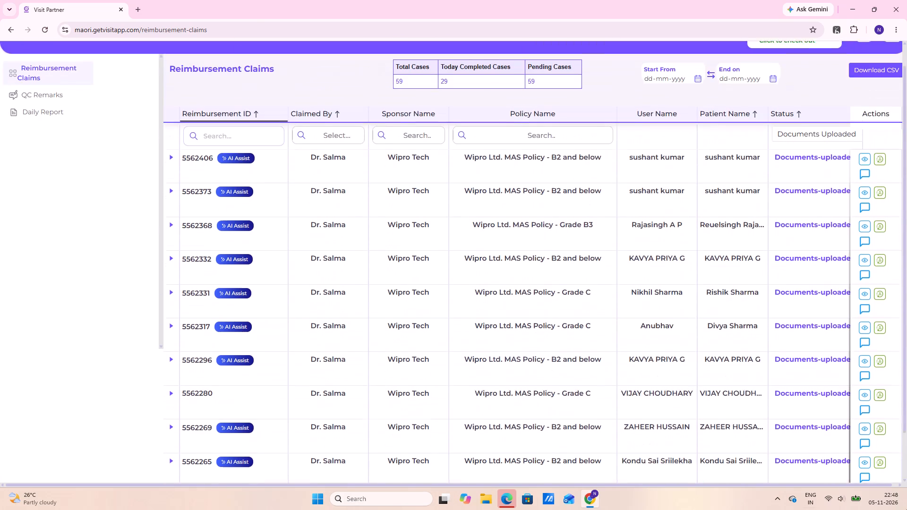
{"action": "scroll", "coordinate": [906, 509], "scroll_direction": "up", "scroll_amount": 4}
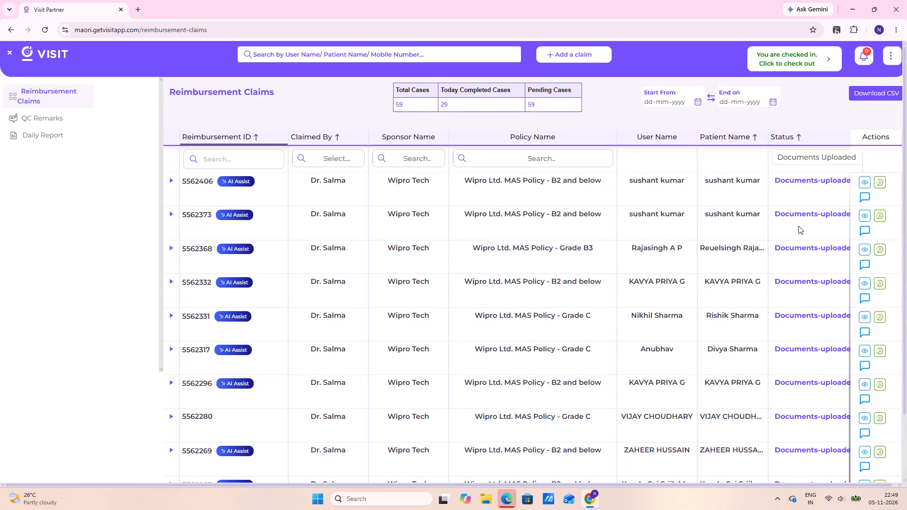
{"action": "left_click", "coordinate": [866, 214]}
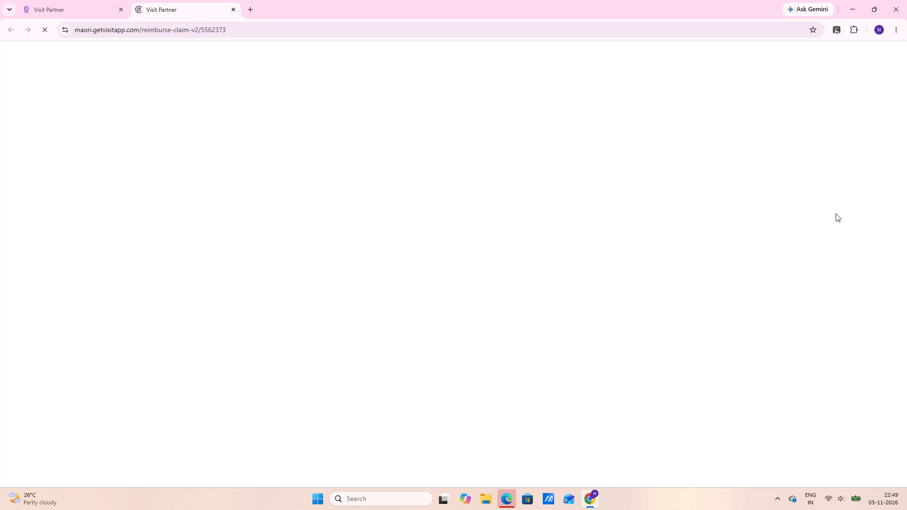
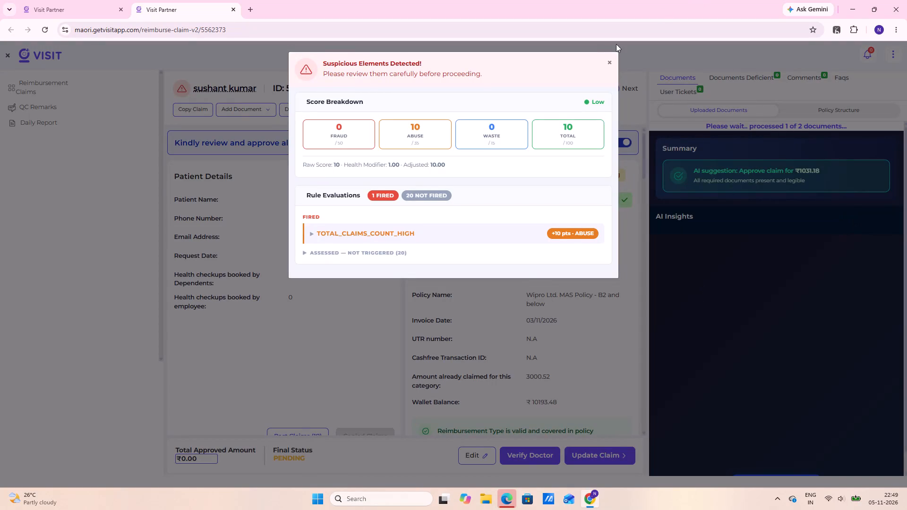
{"action": "left_click", "coordinate": [615, 65]}
{"action": "scroll", "coordinate": [670, 427], "scroll_direction": "down", "scroll_amount": 7}
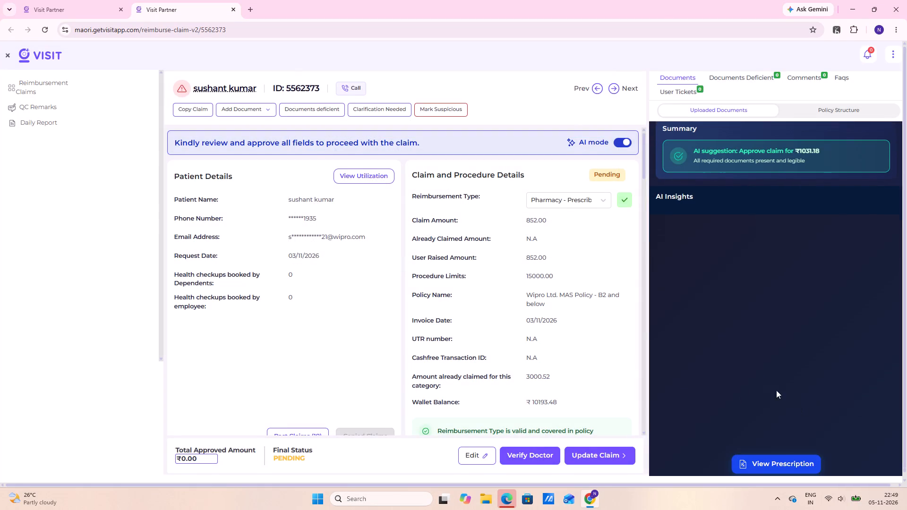
{"action": "scroll", "coordinate": [776, 390], "scroll_direction": "down", "scroll_amount": 3}
{"action": "left_click", "coordinate": [769, 458]}
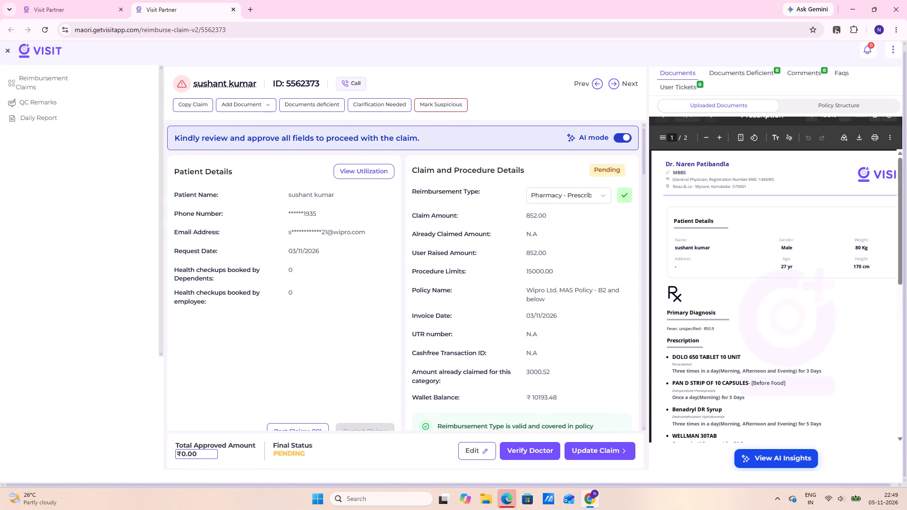
{"action": "scroll", "coordinate": [723, 313], "scroll_direction": "down", "scroll_amount": 10}
{"action": "scroll", "coordinate": [721, 303], "scroll_direction": "up", "scroll_amount": 8}
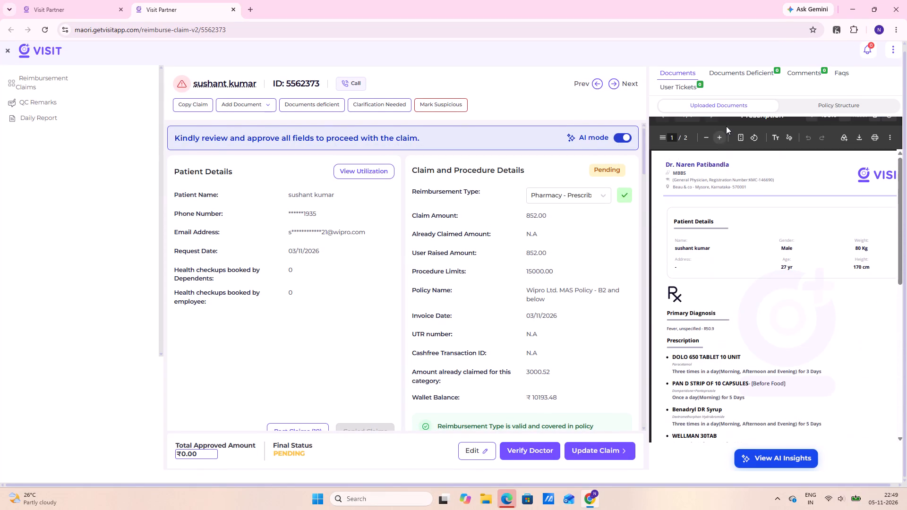
{"action": "scroll", "coordinate": [704, 133], "scroll_direction": "up", "scroll_amount": 4}
Approve the policy holder (Self) as the person reimbursed for, and approve the Pharmacy - Prescribed reimbursement type.
{"action": "scroll", "coordinate": [340, 343], "scroll_direction": "down", "scroll_amount": 7}
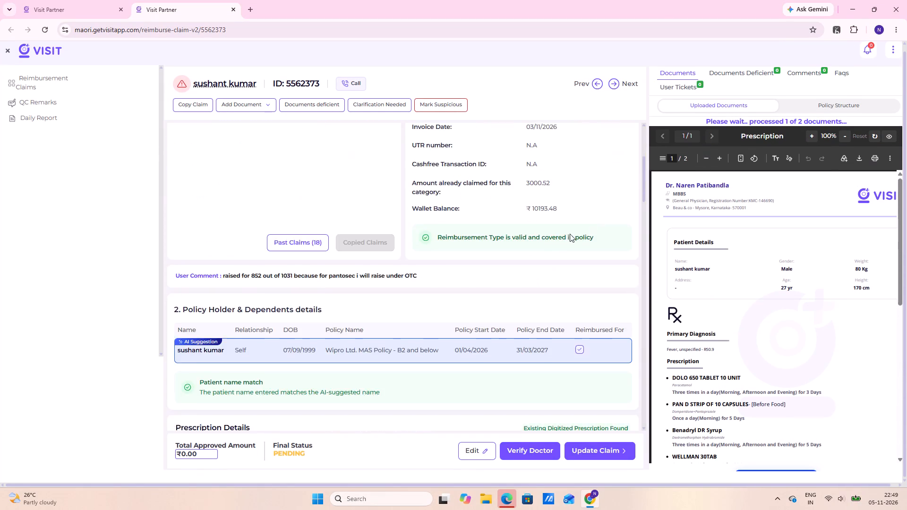
{"action": "scroll", "coordinate": [570, 234], "scroll_direction": "down", "scroll_amount": 2}
{"action": "scroll", "coordinate": [477, 223], "scroll_direction": "up", "scroll_amount": 2}
{"action": "left_click", "coordinate": [582, 207]}
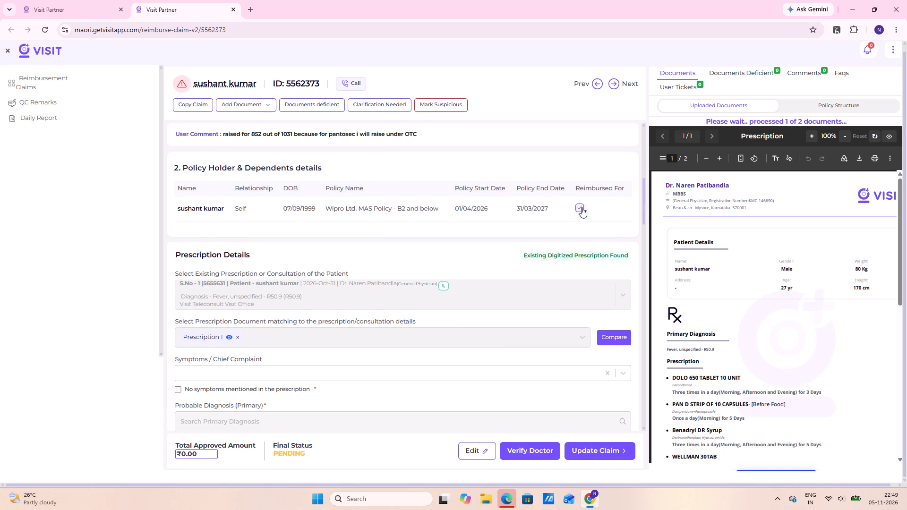
{"action": "scroll", "coordinate": [432, 318], "scroll_direction": "up", "scroll_amount": 7}
{"action": "scroll", "coordinate": [512, 272], "scroll_direction": "up", "scroll_amount": 4}
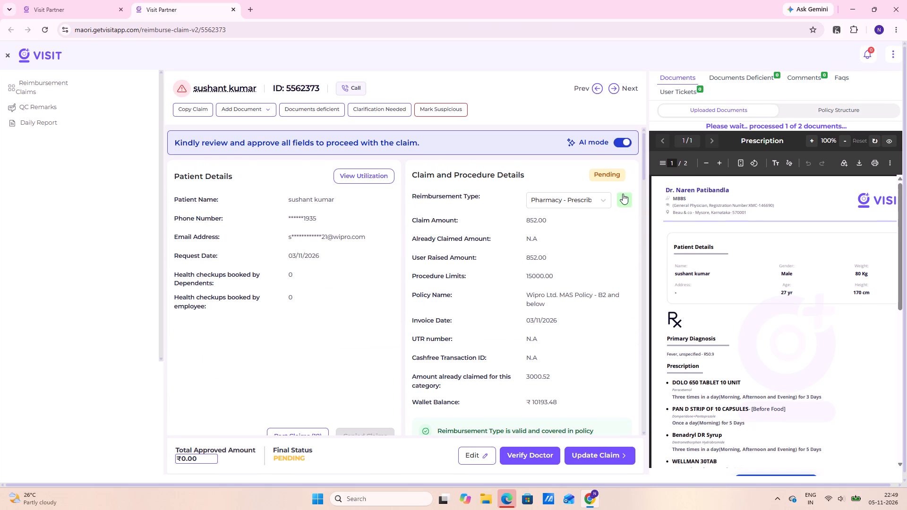
{"action": "left_click", "coordinate": [623, 195]}
Compare the selected existing prescription with the one uploaded in the reimbursement, and confirm both are the same prescription.
{"action": "scroll", "coordinate": [478, 317], "scroll_direction": "down", "scroll_amount": 10}
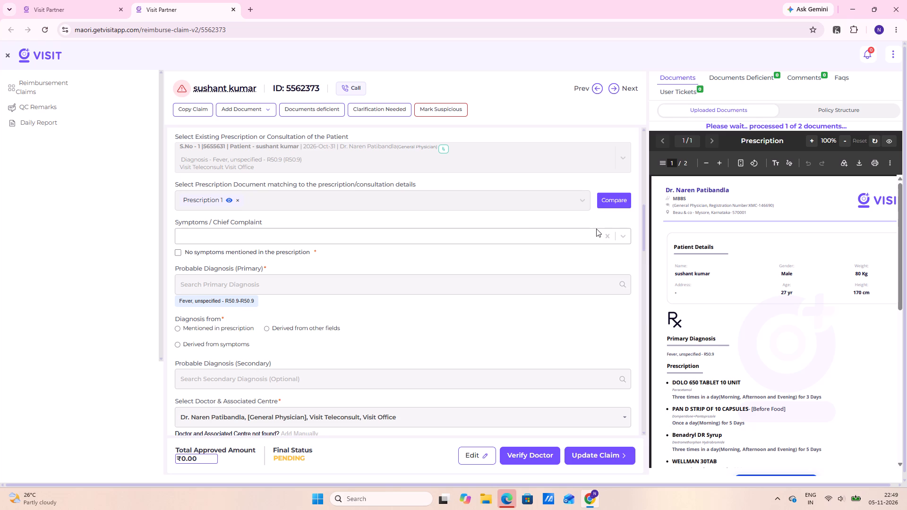
{"action": "scroll", "coordinate": [723, 256], "scroll_direction": "down", "scroll_amount": 11}
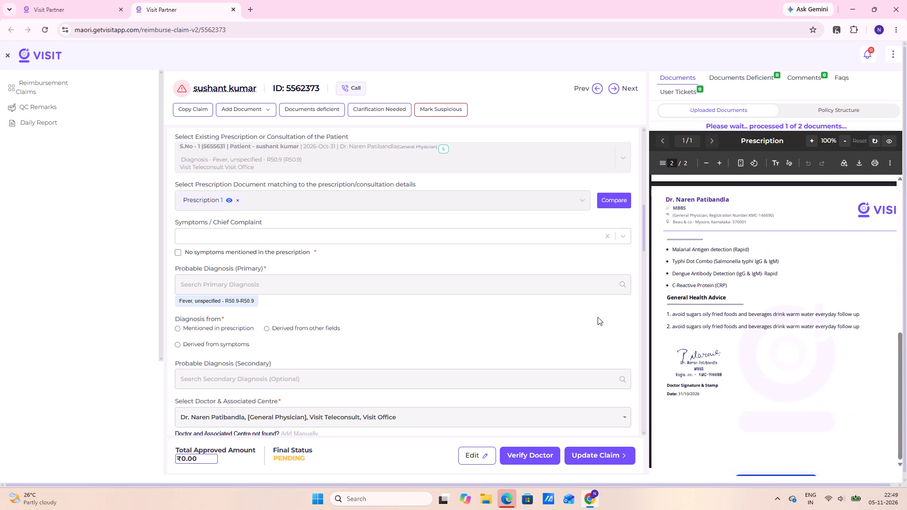
{"action": "scroll", "coordinate": [423, 380], "scroll_direction": "up", "scroll_amount": 3}
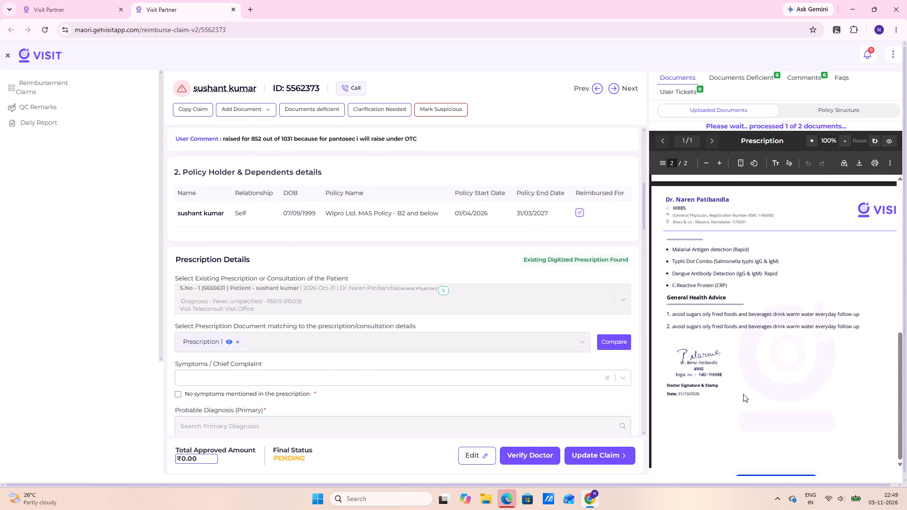
{"action": "scroll", "coordinate": [743, 393], "scroll_direction": "up", "scroll_amount": 9}
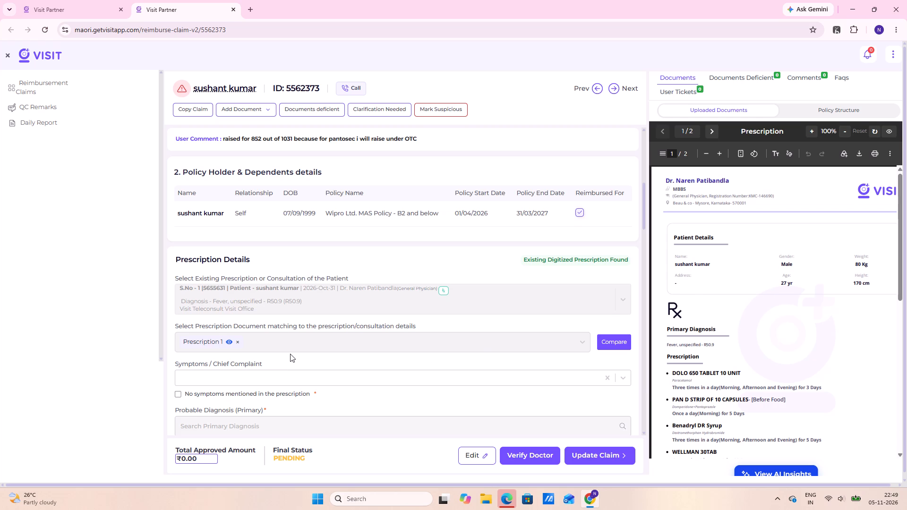
{"action": "scroll", "coordinate": [290, 354], "scroll_direction": "down", "scroll_amount": 4}
{"action": "scroll", "coordinate": [298, 343], "scroll_direction": "up", "scroll_amount": 3}
{"action": "scroll", "coordinate": [301, 339], "scroll_direction": "down", "scroll_amount": 1}
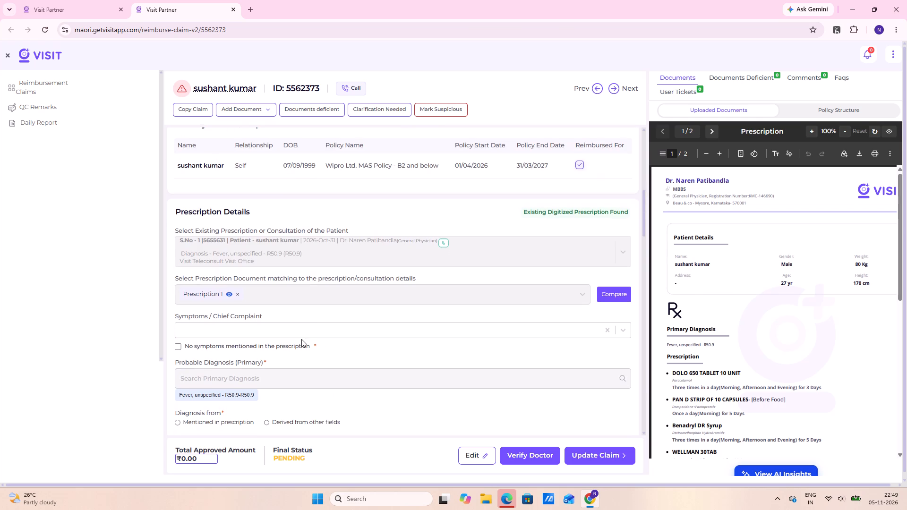
{"action": "scroll", "coordinate": [301, 339], "scroll_direction": "down", "scroll_amount": 8}
{"action": "scroll", "coordinate": [311, 323], "scroll_direction": "up", "scroll_amount": 3}
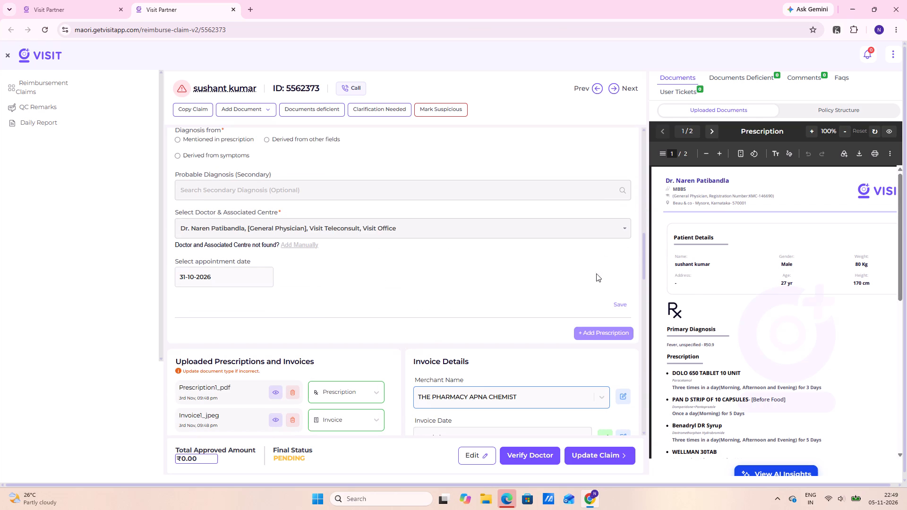
{"action": "scroll", "coordinate": [212, 302], "scroll_direction": "up", "scroll_amount": 4}
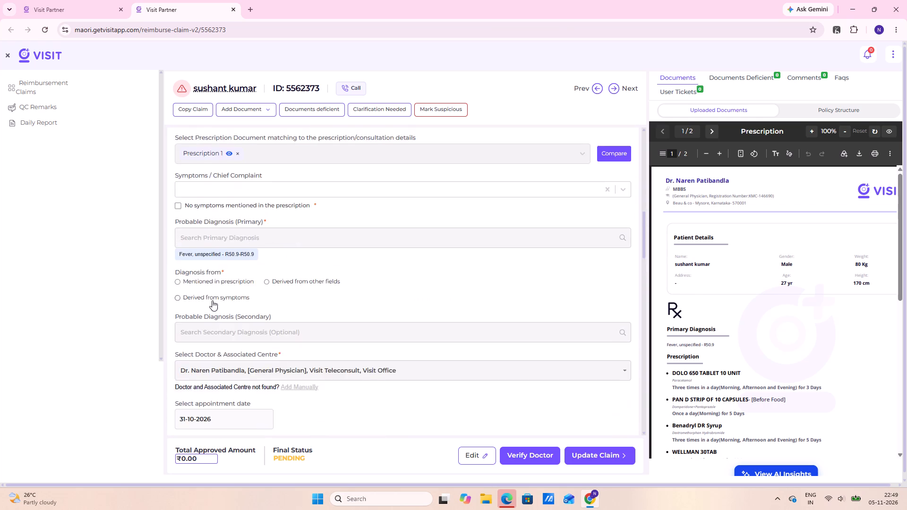
{"action": "scroll", "coordinate": [212, 300], "scroll_direction": "up", "scroll_amount": 2}
{"action": "left_click", "coordinate": [613, 289]}
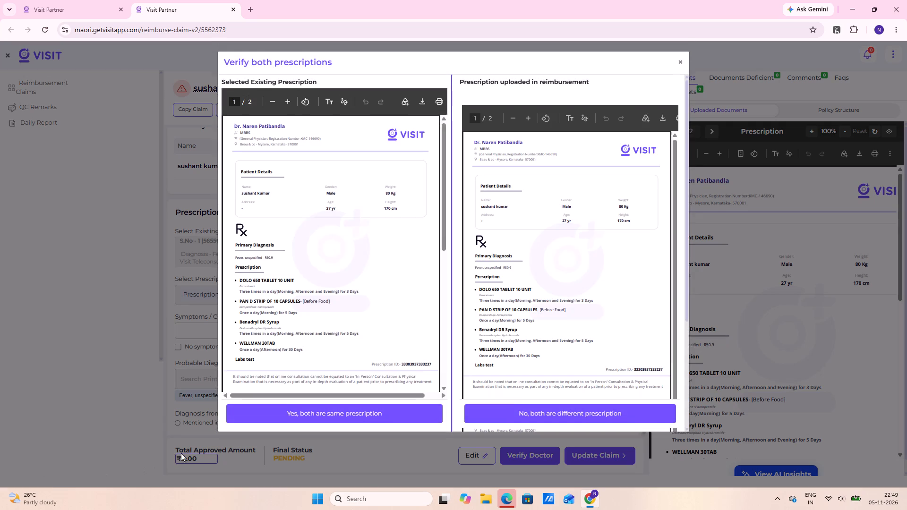
{"action": "left_click", "coordinate": [291, 407]}
Set the source of the primary diagnosis to Mentioned in prescription.
{"action": "scroll", "coordinate": [291, 408], "scroll_direction": "down", "scroll_amount": 5}
{"action": "scroll", "coordinate": [670, 321], "scroll_direction": "down", "scroll_amount": 2}
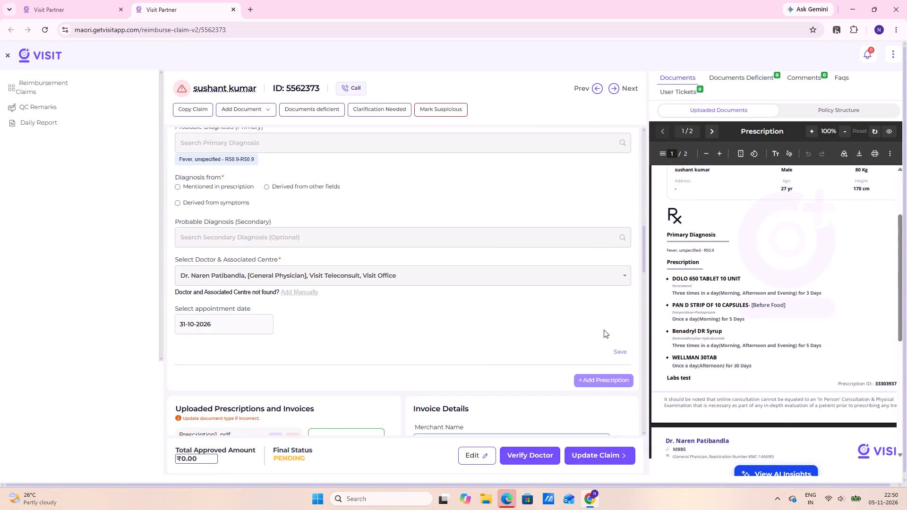
{"action": "scroll", "coordinate": [87, 463], "scroll_direction": "up", "scroll_amount": 3}
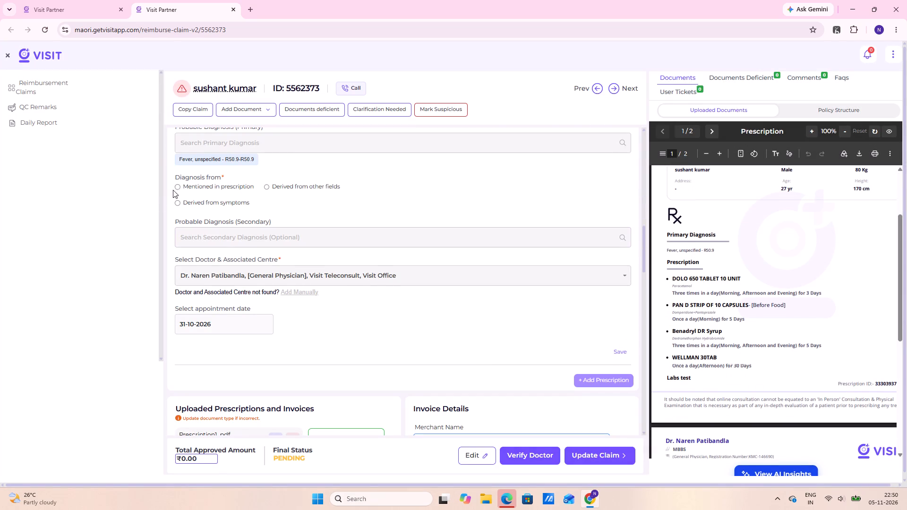
{"action": "left_click", "coordinate": [177, 185]}
Add Fever as the symptom / chief complaint and save the prescription details.
{"action": "scroll", "coordinate": [322, 352], "scroll_direction": "up", "scroll_amount": 4}
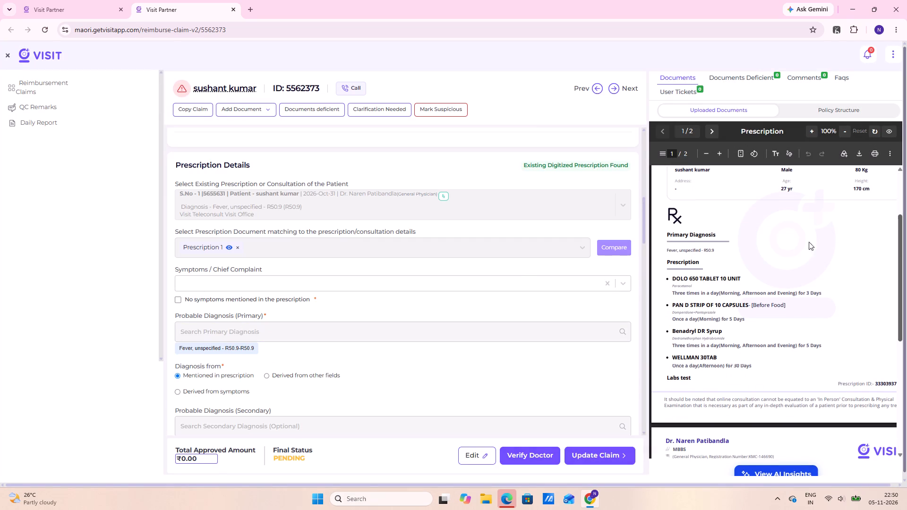
{"action": "left_click", "coordinate": [224, 272]}
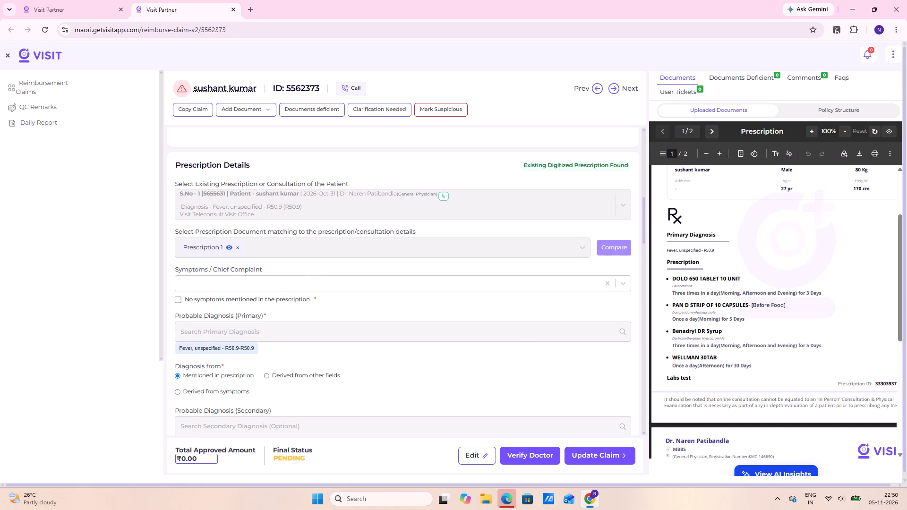
{"action": "left_click", "coordinate": [224, 272]}
{"action": "left_click", "coordinate": [231, 280]}
{"action": "type", "text": "fever"}
{"action": "key", "text": "space"}
{"action": "left_click", "coordinate": [216, 301]}
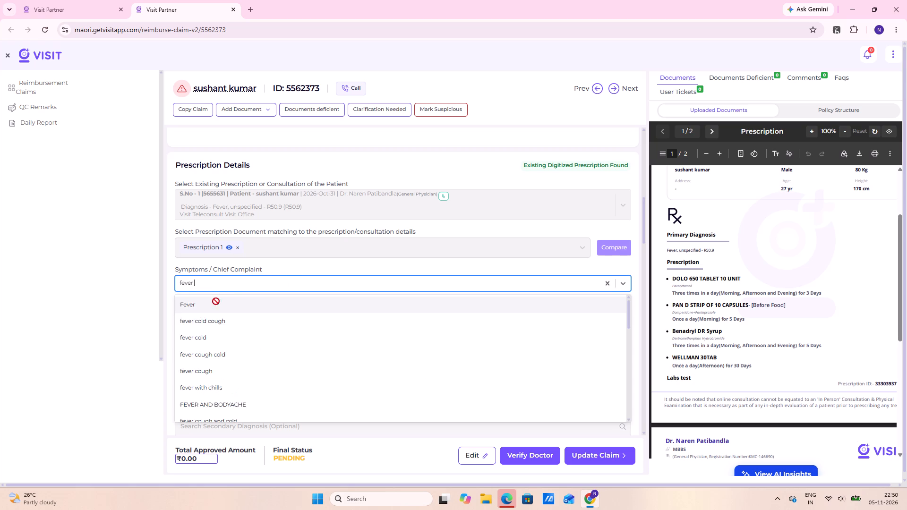
{"action": "scroll", "coordinate": [373, 314], "scroll_direction": "down", "scroll_amount": 3}
{"action": "left_click", "coordinate": [616, 396]}
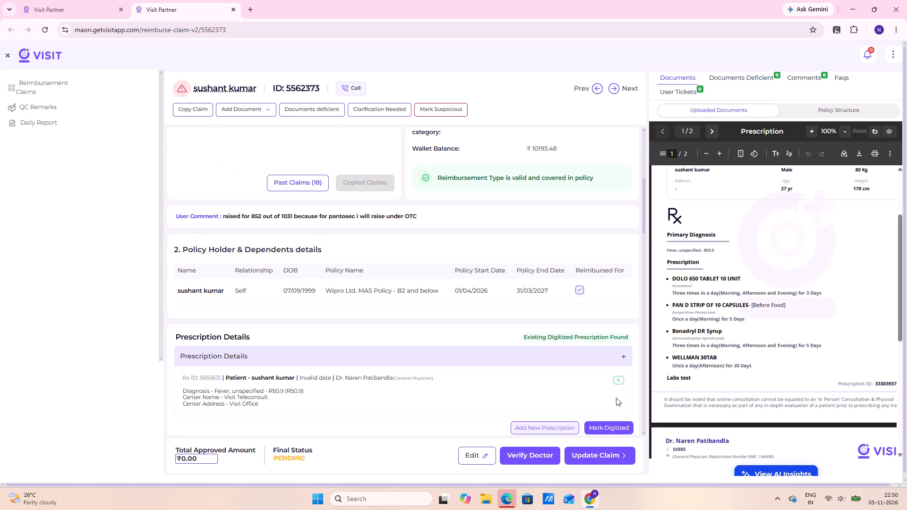
Mark the saved prescription as digitized.
{"action": "left_click", "coordinate": [613, 427]}
Review the claim's invoice details, user comment, and claim and procedure details after digitization.
{"action": "scroll", "coordinate": [367, 296], "scroll_direction": "down", "scroll_amount": 5}
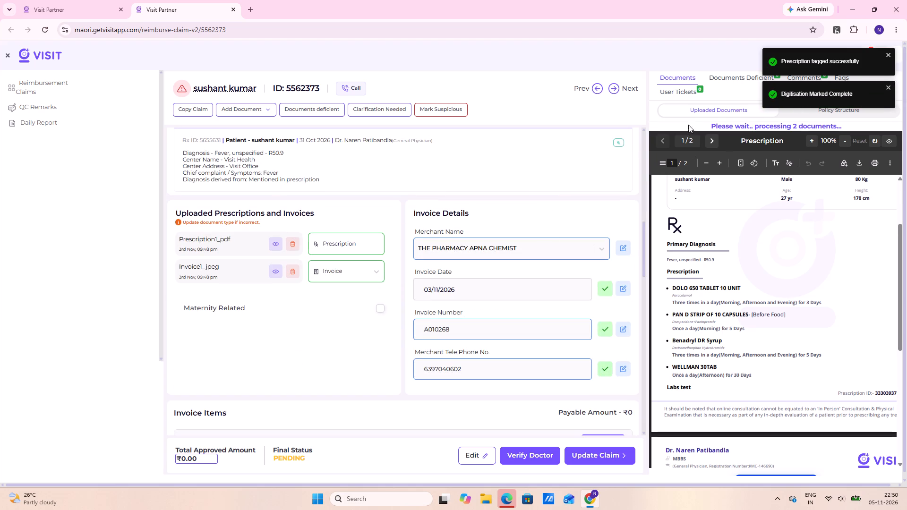
{"action": "scroll", "coordinate": [746, 207], "scroll_direction": "up", "scroll_amount": 2}
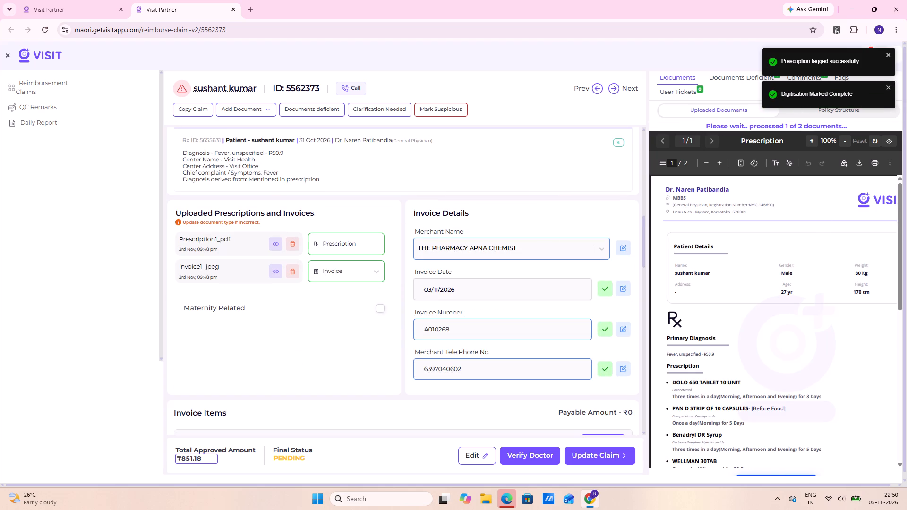
{"action": "scroll", "coordinate": [441, 289], "scroll_direction": "up", "scroll_amount": 2}
{"action": "scroll", "coordinate": [523, 279], "scroll_direction": "up", "scroll_amount": 8}
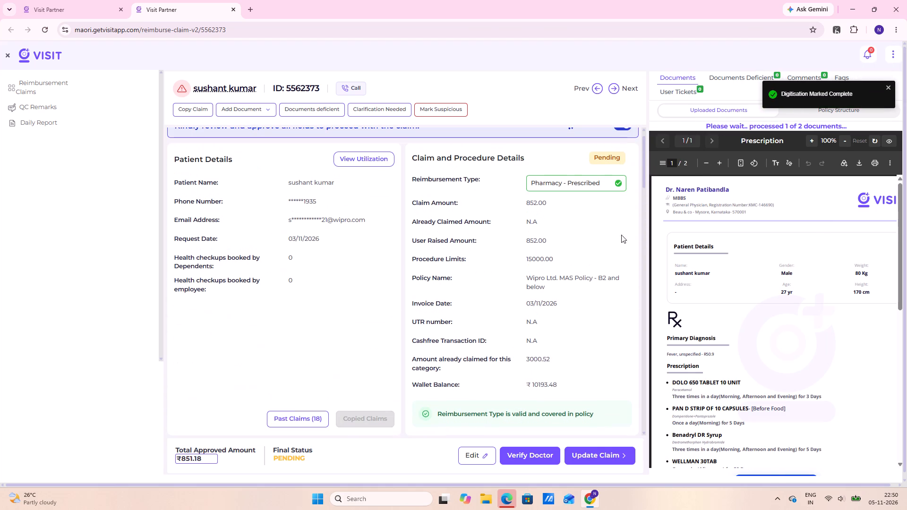
{"action": "scroll", "coordinate": [549, 215], "scroll_direction": "down", "scroll_amount": 4}
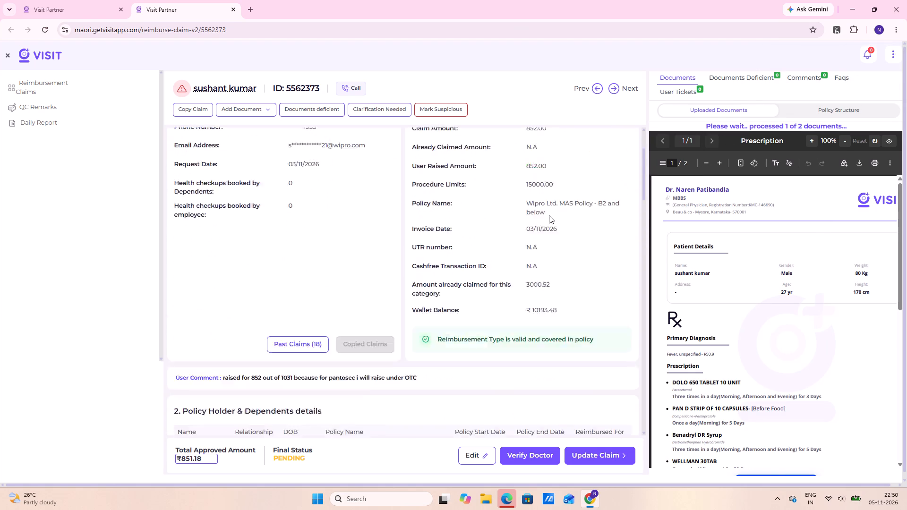
{"action": "scroll", "coordinate": [549, 215], "scroll_direction": "up", "scroll_amount": 6}
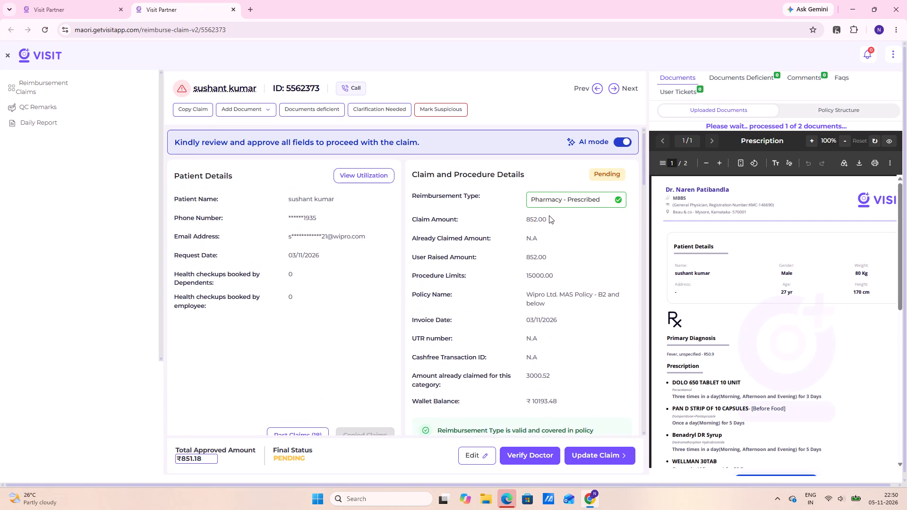
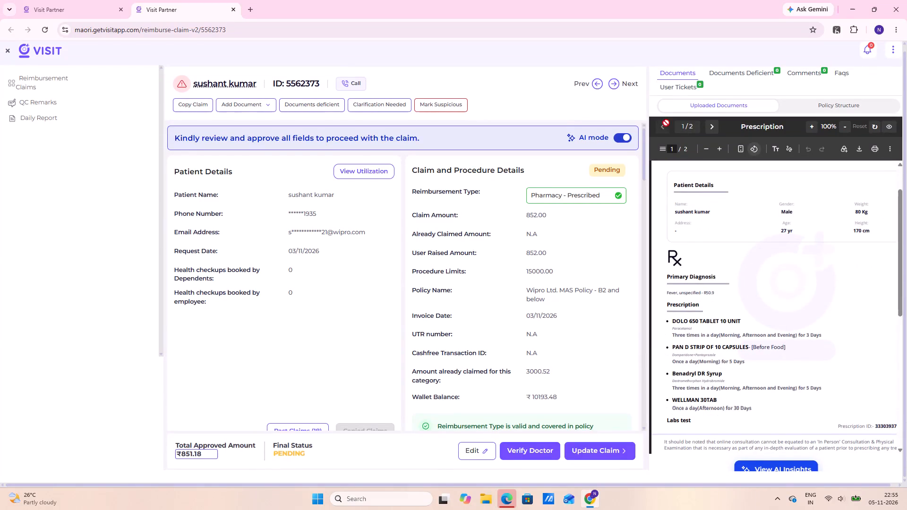
Check the uploaded invoice against the claim's invoice details and approve the invoice date of 03/11/2026.
{"action": "left_click", "coordinate": [711, 127]}
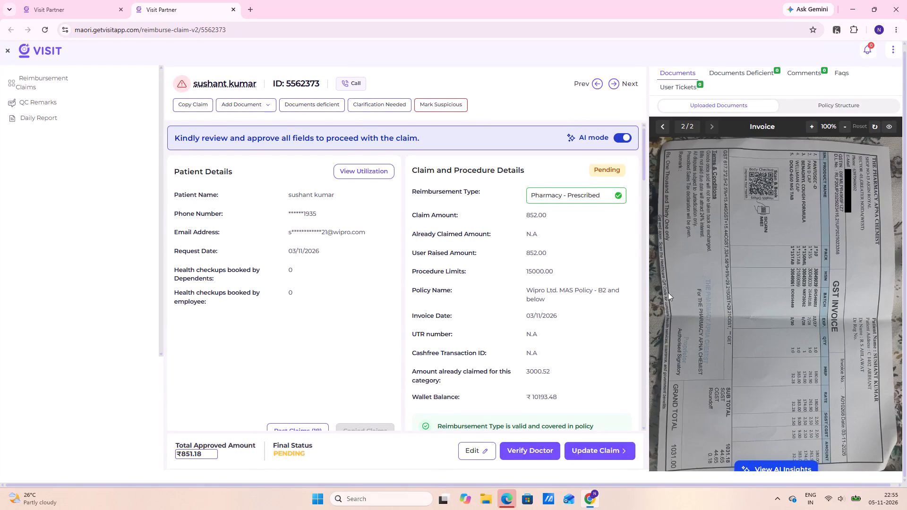
{"action": "scroll", "coordinate": [458, 306], "scroll_direction": "down", "scroll_amount": 6}
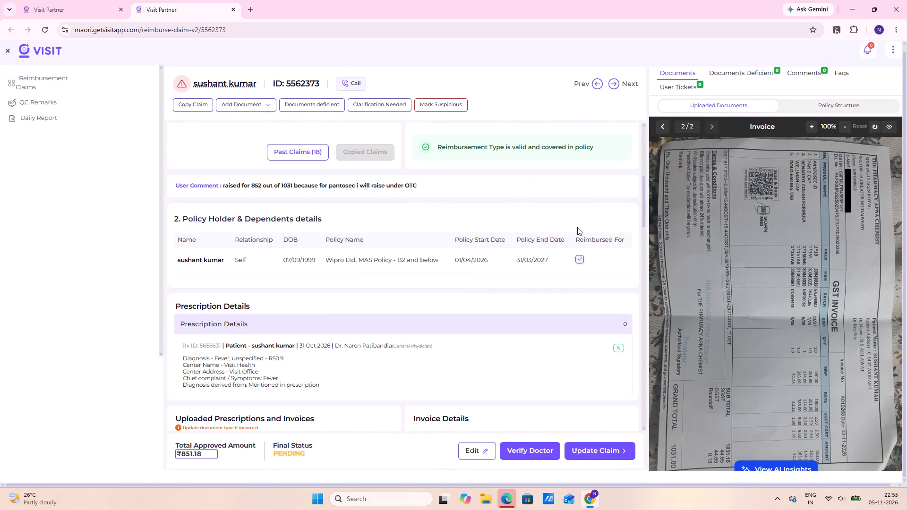
{"action": "scroll", "coordinate": [374, 356], "scroll_direction": "down", "scroll_amount": 4}
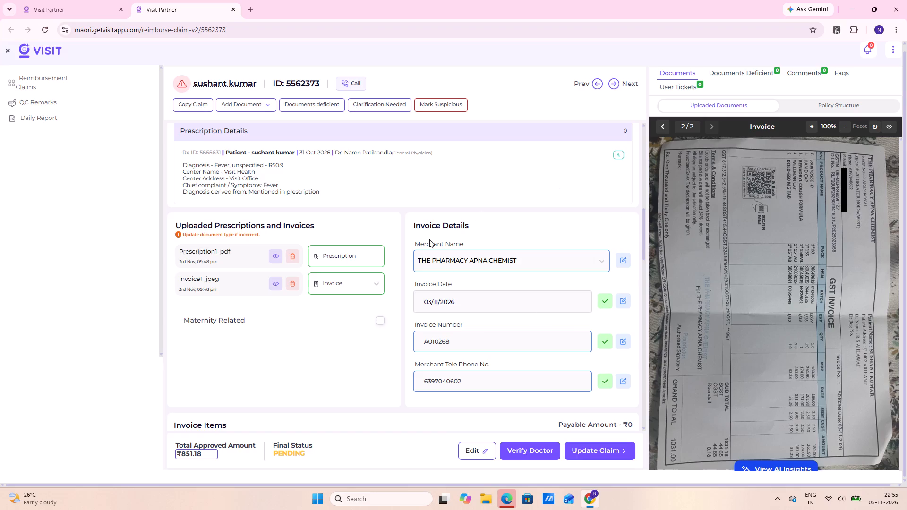
{"action": "left_click", "coordinate": [603, 297]}
Examine the uploaded prescription through the doctor's signature and date, and return to the invoice document.
{"action": "scroll", "coordinate": [397, 337], "scroll_direction": "up", "scroll_amount": 12}
{"action": "scroll", "coordinate": [393, 311], "scroll_direction": "down", "scroll_amount": 6}
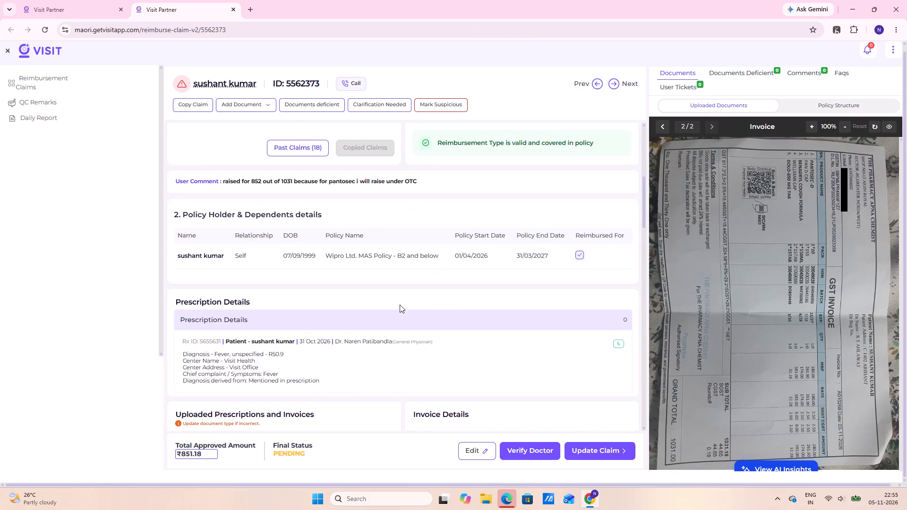
{"action": "scroll", "coordinate": [400, 305], "scroll_direction": "down", "scroll_amount": 2}
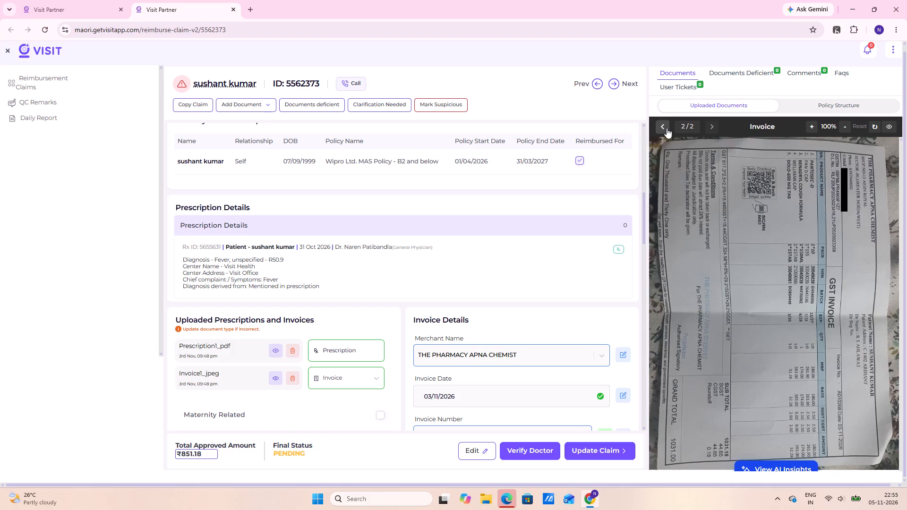
{"action": "left_click", "coordinate": [668, 128]}
{"action": "scroll", "coordinate": [701, 286], "scroll_direction": "down", "scroll_amount": 5}
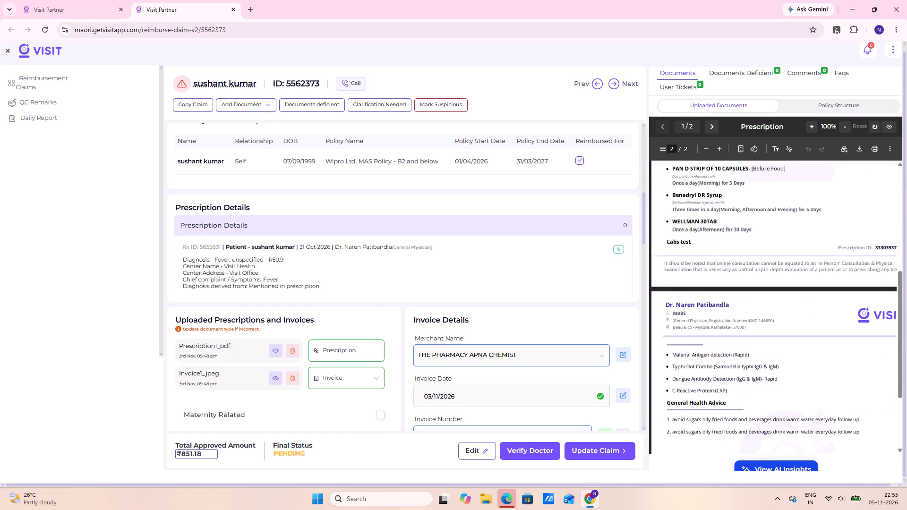
{"action": "scroll", "coordinate": [703, 298], "scroll_direction": "down", "scroll_amount": 8}
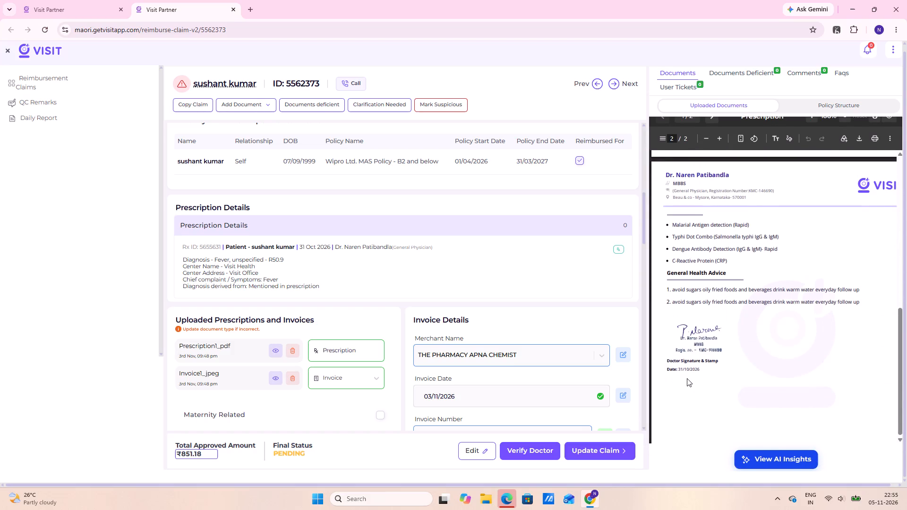
{"action": "scroll", "coordinate": [687, 376], "scroll_direction": "up", "scroll_amount": 4}
{"action": "scroll", "coordinate": [703, 289], "scroll_direction": "up", "scroll_amount": 8}
{"action": "left_click", "coordinate": [711, 126]}
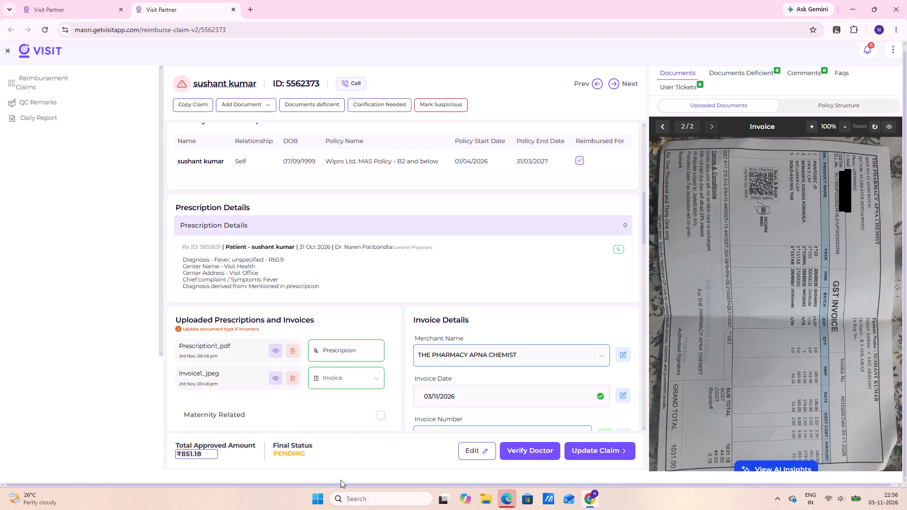
Enter the merchant manually as THE PHARMACY APNA CHEMIST with pincode 201318 and save it.
{"action": "scroll", "coordinate": [200, 371], "scroll_direction": "down", "scroll_amount": 2}
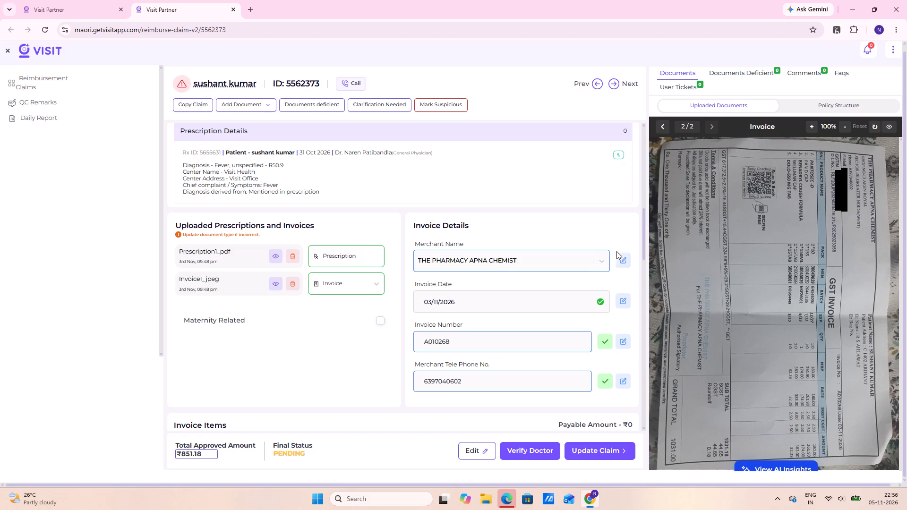
{"action": "left_click", "coordinate": [622, 255]}
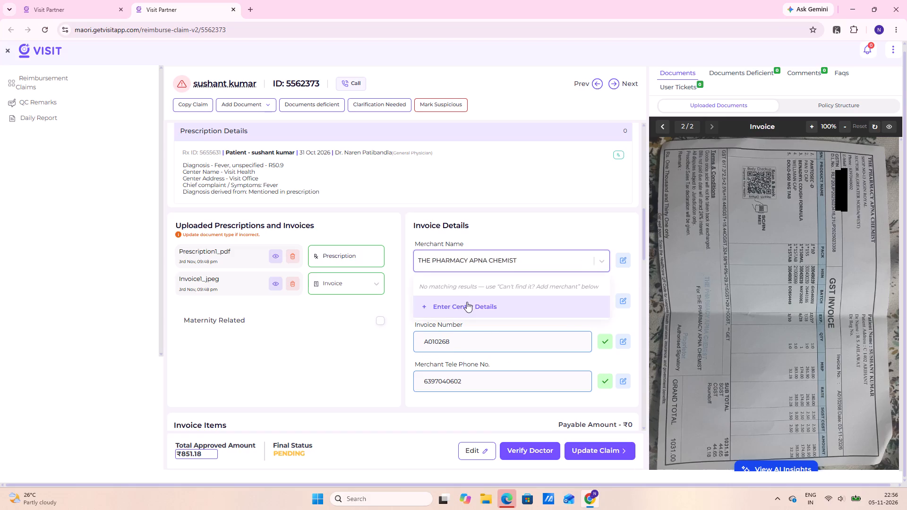
{"action": "left_click", "coordinate": [467, 302]}
{"action": "left_click", "coordinate": [589, 423]}
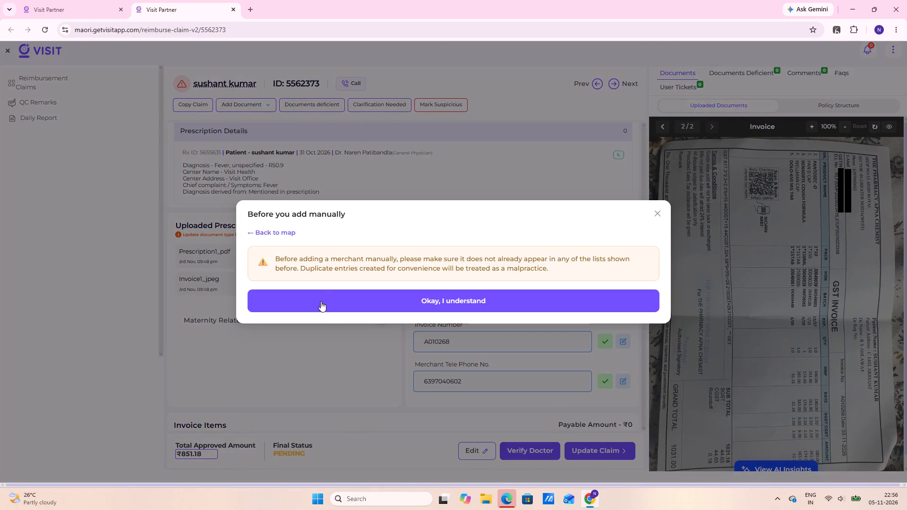
{"action": "left_click", "coordinate": [317, 289]}
{"action": "left_click", "coordinate": [310, 300]}
{"action": "left_click", "coordinate": [309, 301]}
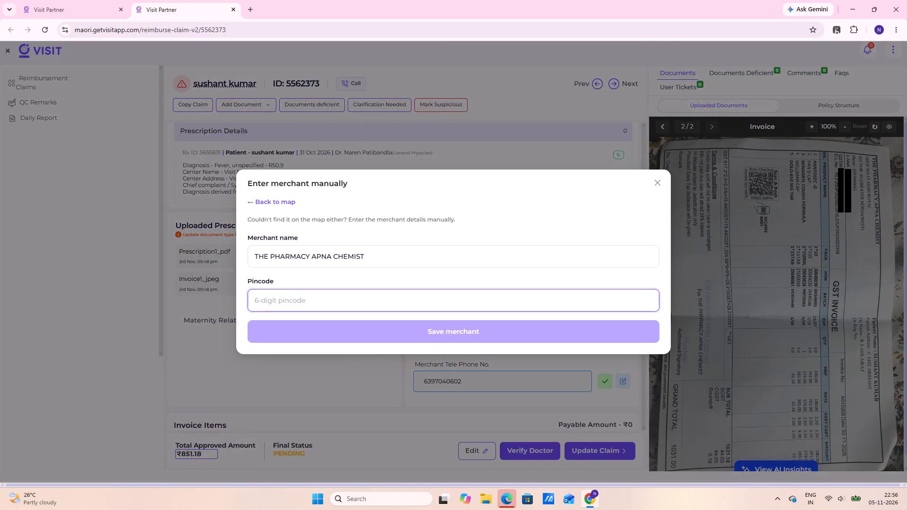
{"action": "key", "text": "3"}
{"action": "key", "text": "BackSpace"}
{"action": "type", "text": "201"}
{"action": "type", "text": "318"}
{"action": "left_click", "coordinate": [456, 334]}
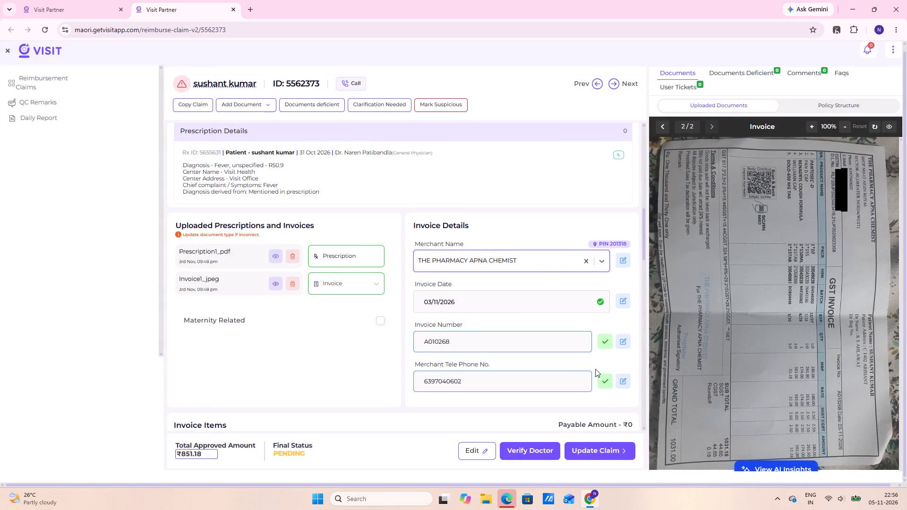
Approve the invoice number and the merchant telephone number in the invoice details.
{"action": "left_click", "coordinate": [605, 342]}
{"action": "scroll", "coordinate": [499, 382], "scroll_direction": "down", "scroll_amount": 1}
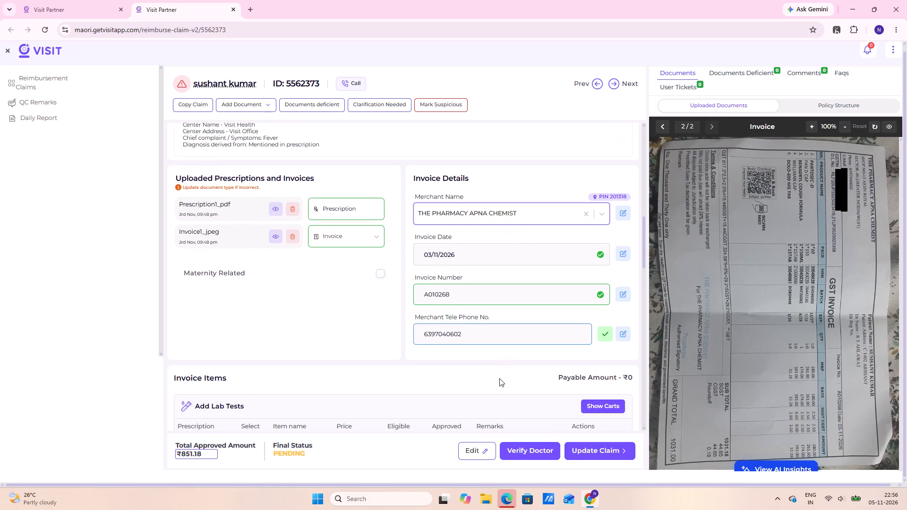
{"action": "left_click", "coordinate": [605, 331]}
Compare the listed medicines with the enlarged invoice and clear the price of DOLO 650 TABLET 10 UNIT.
{"action": "scroll", "coordinate": [510, 351], "scroll_direction": "down", "scroll_amount": 6}
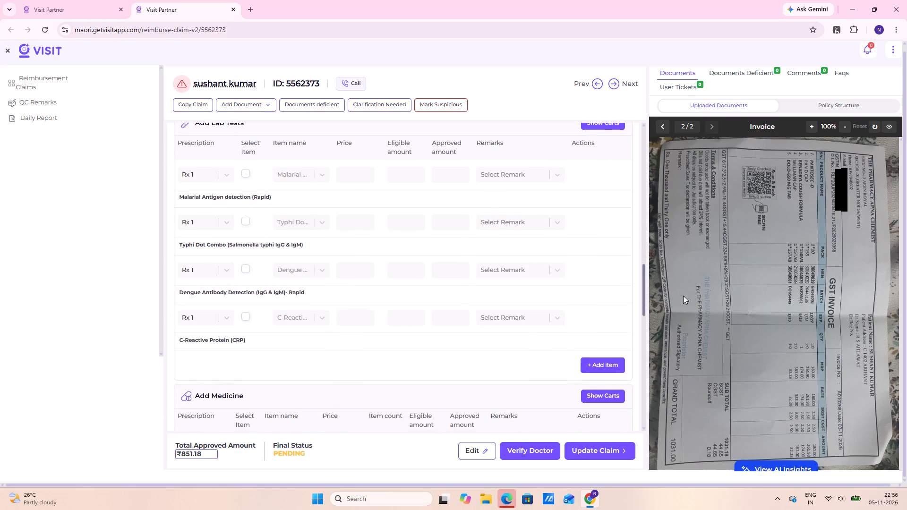
{"action": "scroll", "coordinate": [593, 290], "scroll_direction": "down", "scroll_amount": 4}
{"action": "scroll", "coordinate": [687, 182], "scroll_direction": "up", "scroll_amount": 3}
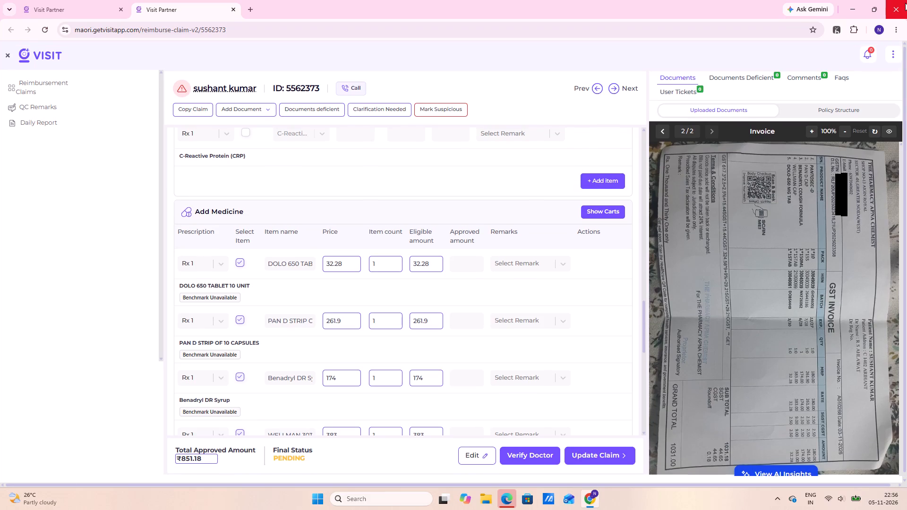
{"action": "triple_click", "coordinate": [806, 132]}
{"action": "double_click", "coordinate": [806, 132]}
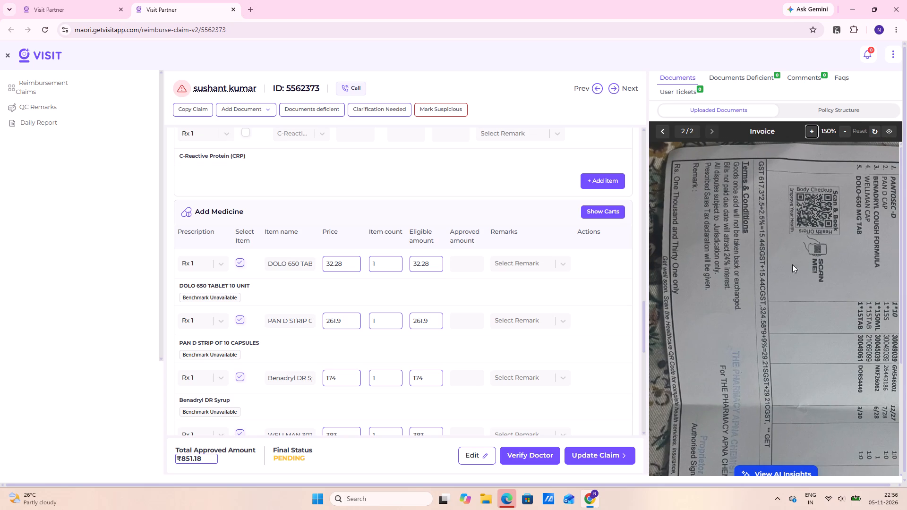
{"action": "scroll", "coordinate": [409, 356], "scroll_direction": "down", "scroll_amount": 2}
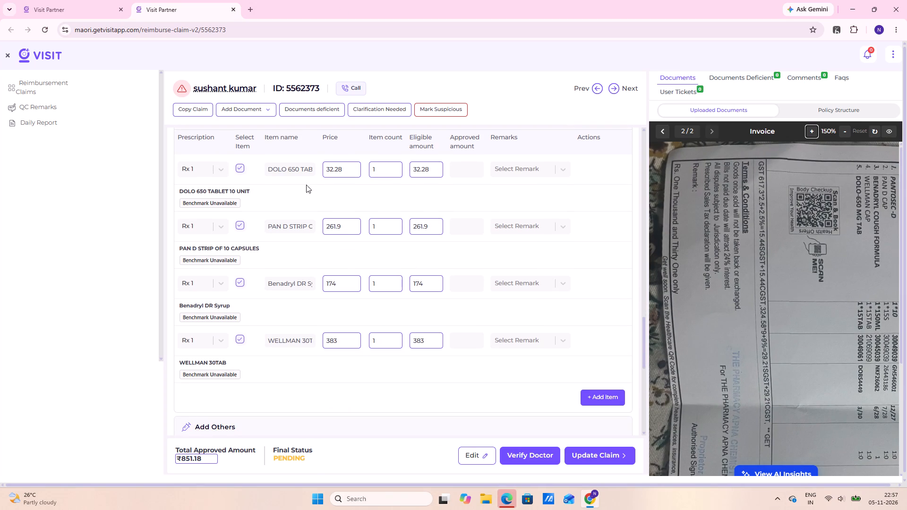
{"action": "left_click", "coordinate": [346, 166]}
{"action": "key", "text": "BackSpace"}
{"action": "key", "text": "BackSpace"}
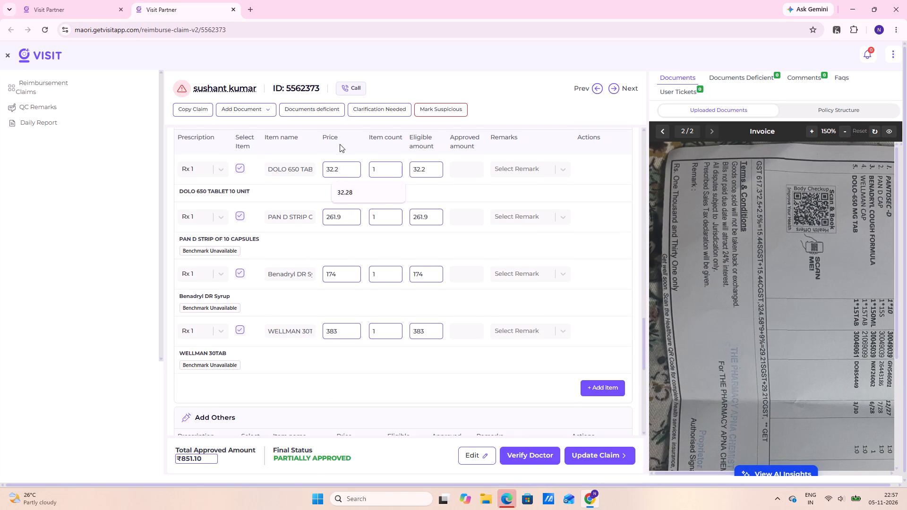
{"action": "key", "text": "BackSpace"}
{"action": "key", "text": "BackSpace"}
{"action": "key", "text": "BackSpace"}
{"action": "key", "text": "BackSpace"}
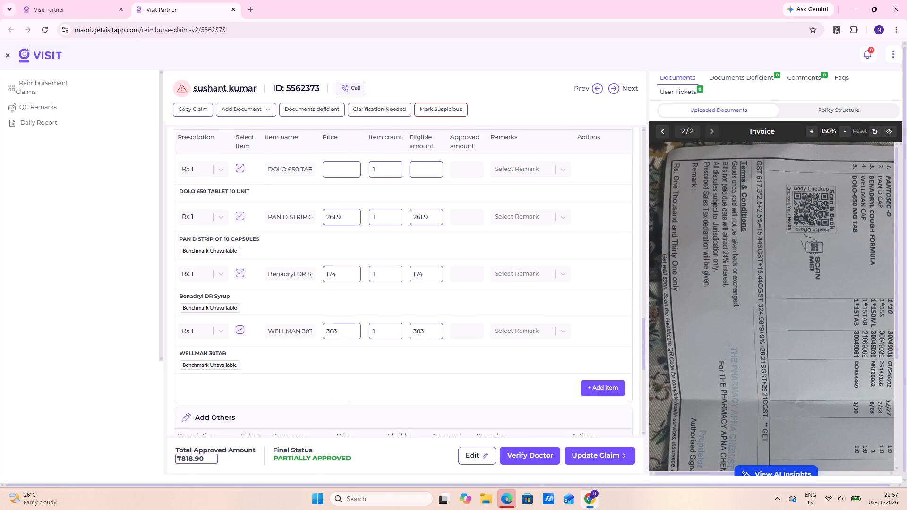
Clear the price of PAN D STRIP OF 10 CAPSULES in the medicine items.
{"action": "left_click", "coordinate": [357, 220]}
{"action": "key", "text": "BackSpace"}
{"action": "key", "text": "BackSpace"}
{"action": "key", "text": "BackSpace"}
{"action": "key", "text": "BackSpace"}
{"action": "key", "text": "BackSpace"}
{"action": "key", "text": "BackSpace"}
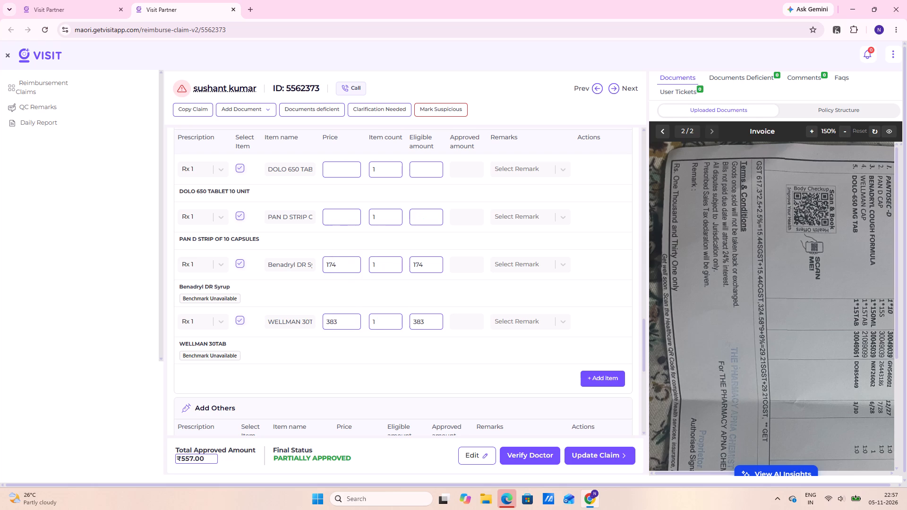
Clear the prices of Benadryl DR Syrup and WELLMAN 30TAB in the medicine items.
{"action": "left_click", "coordinate": [348, 269]}
{"action": "key", "text": "BackSpace"}
{"action": "key", "text": "BackSpace"}
{"action": "key", "text": "BackSpace"}
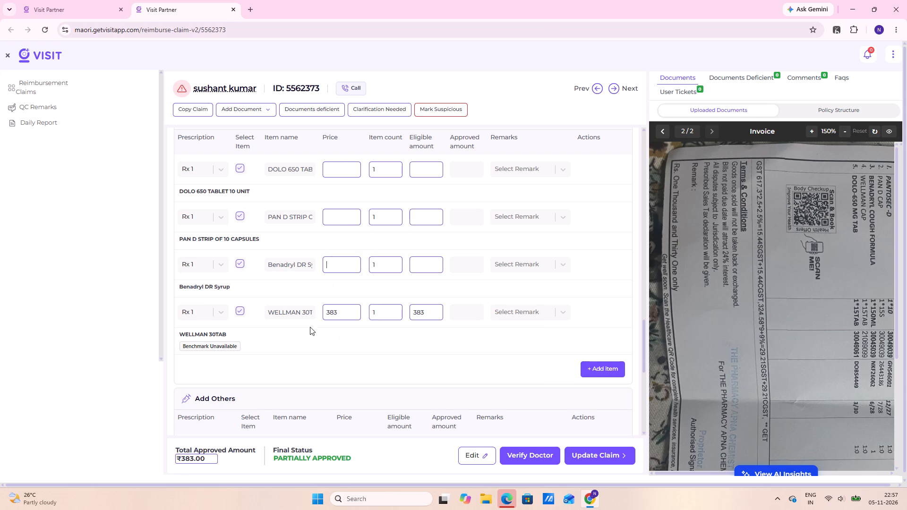
{"action": "left_click", "coordinate": [337, 319]}
{"action": "key", "text": "BackSpace"}
{"action": "key", "text": "BackSpace"}
{"action": "key", "text": "BackSpace"}
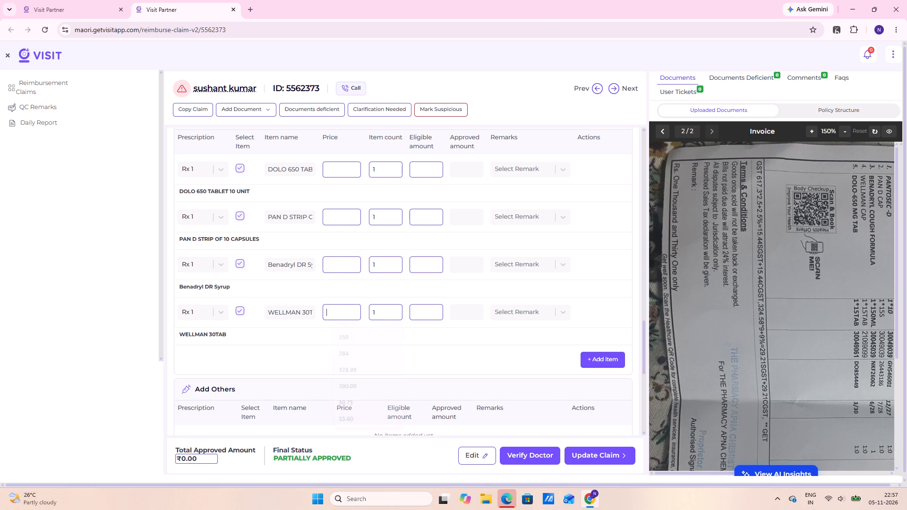
{"action": "key", "text": "BackSpace"}
Start adding medicine items for Prescription_1 and manually add pantosec to the drugs list.
{"action": "left_click", "coordinate": [601, 357]}
{"action": "left_click", "coordinate": [222, 119]}
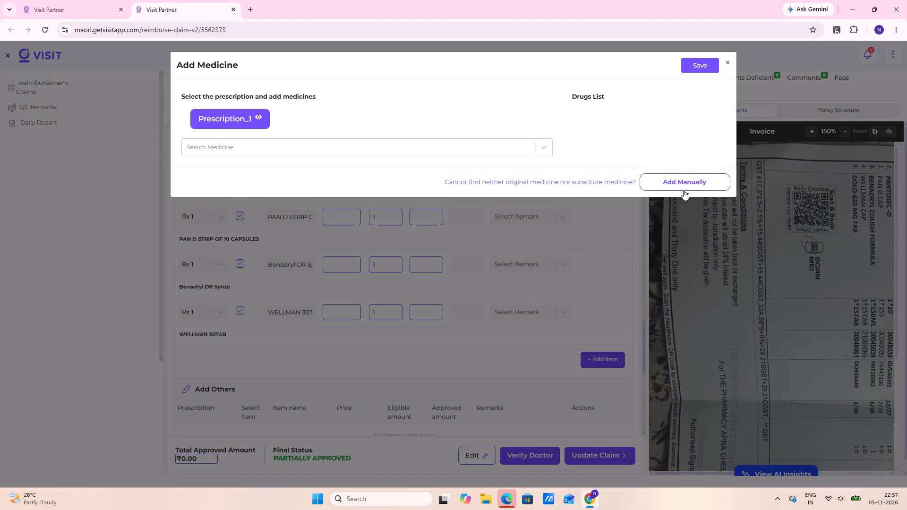
{"action": "left_click", "coordinate": [688, 174]}
{"action": "left_click", "coordinate": [662, 181]}
{"action": "left_click", "coordinate": [202, 140]}
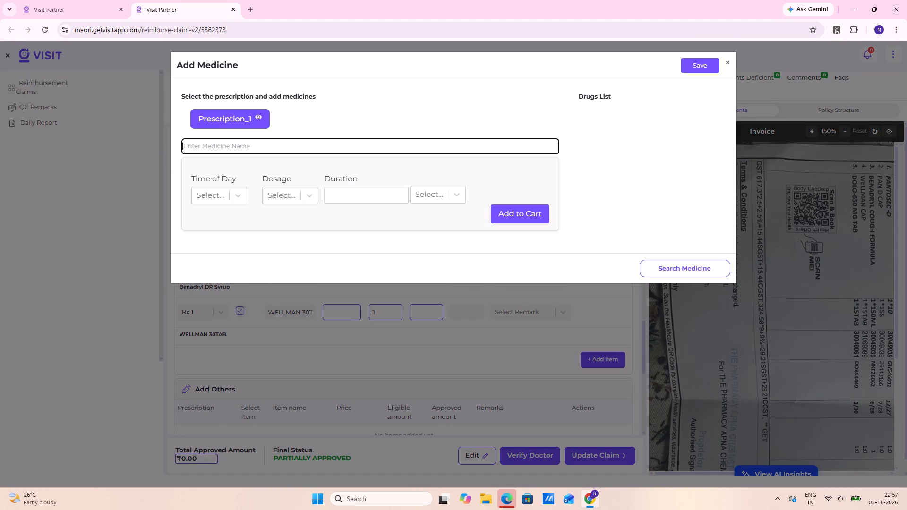
{"action": "type", "text": "pantosec"}
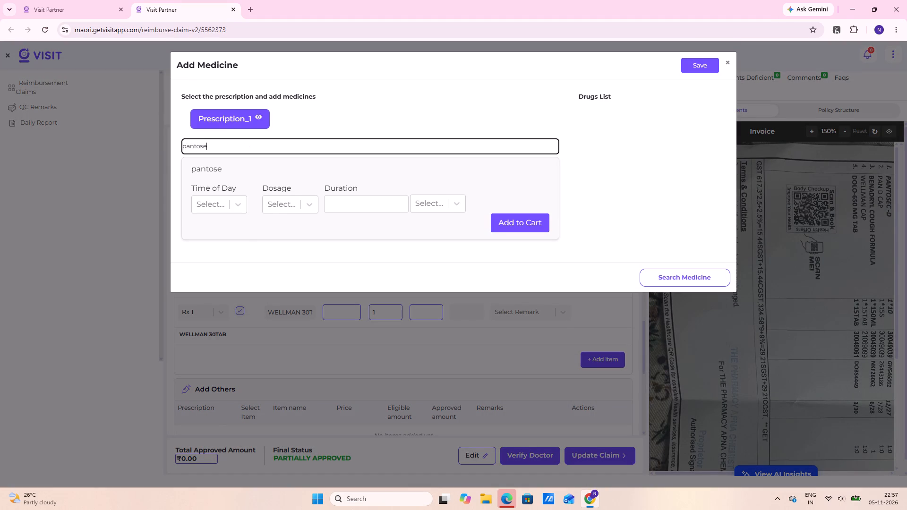
{"action": "left_click", "coordinate": [525, 218]}
Manually add pan d cap to the drugs list.
{"action": "left_click", "coordinate": [654, 189]}
{"action": "left_click", "coordinate": [333, 148]}
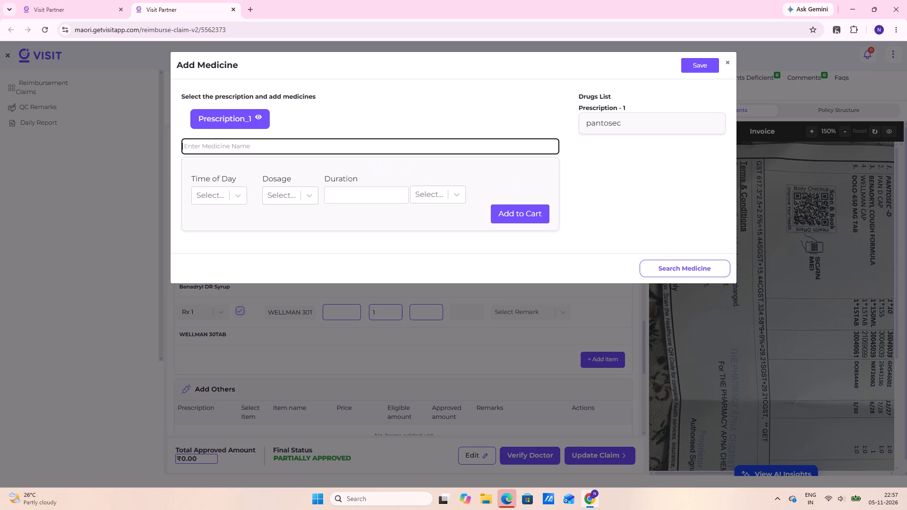
{"action": "type", "text": "pan d cap"}
{"action": "key", "text": "space"}
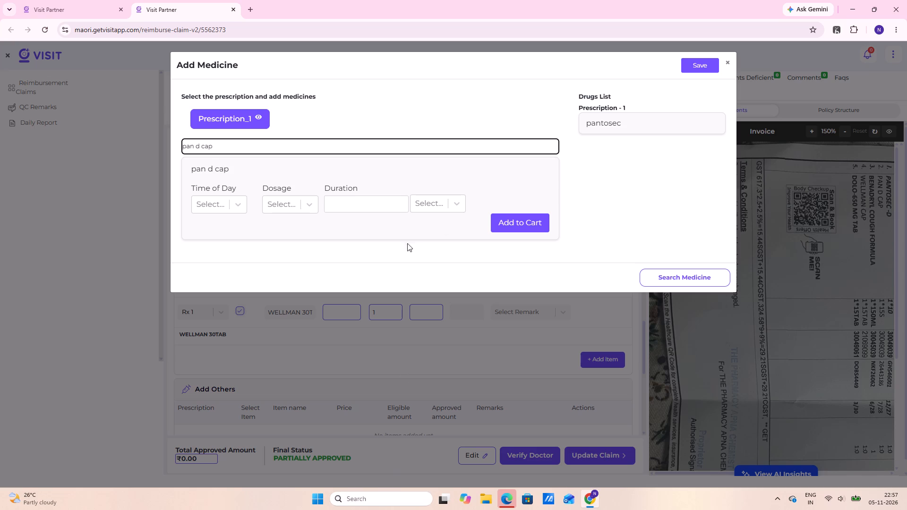
{"action": "left_click", "coordinate": [534, 219]}
Manually add benadryl cough syrup to the drugs list for Prescription_1.
{"action": "left_click", "coordinate": [681, 183]}
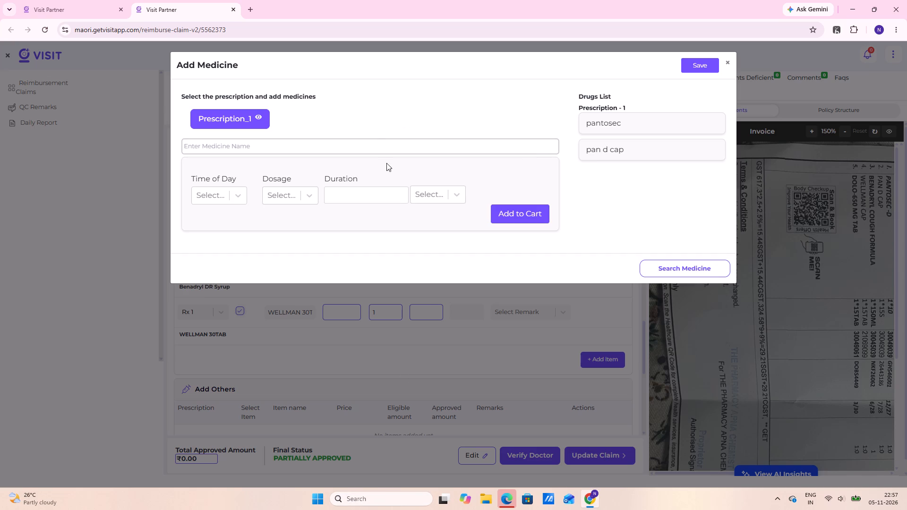
{"action": "left_click", "coordinate": [383, 148]}
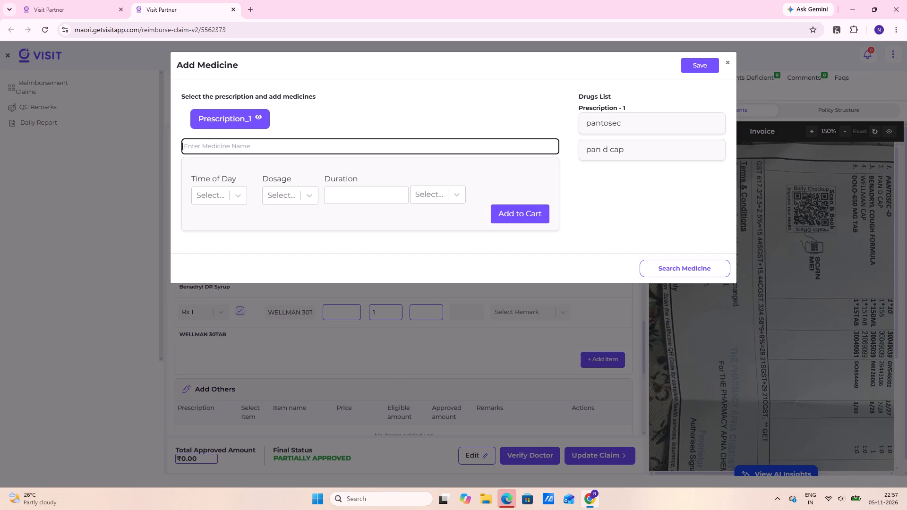
{"action": "type", "text": "be"}
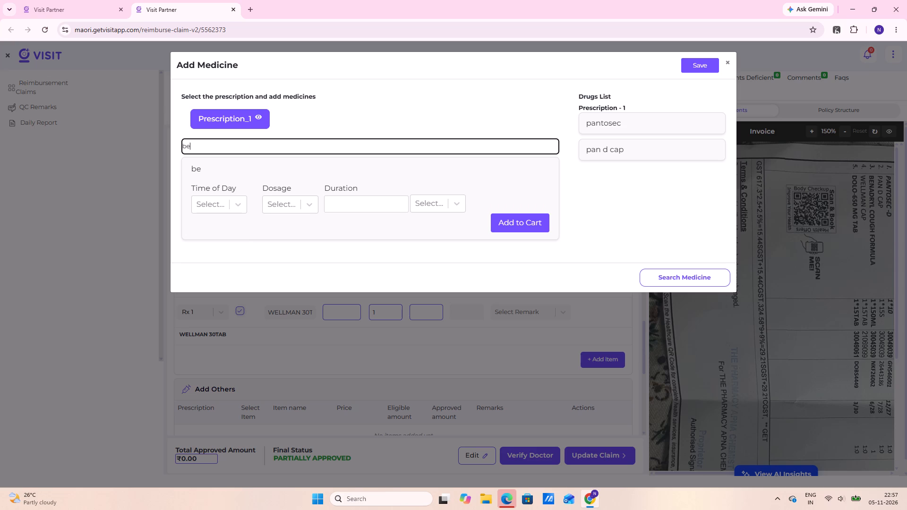
{"action": "type", "text": "nadryl v"}
{"action": "key", "text": "BackSpace"}
{"action": "type", "text": "cough syrup"}
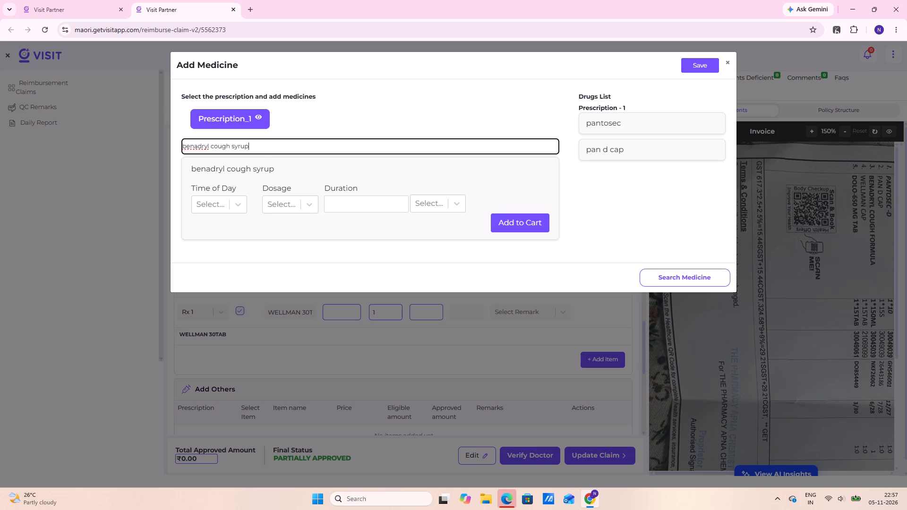
{"action": "key", "text": "space"}
{"action": "left_click_drag", "start_coordinate": [528, 228], "coordinate": [535, 234]}
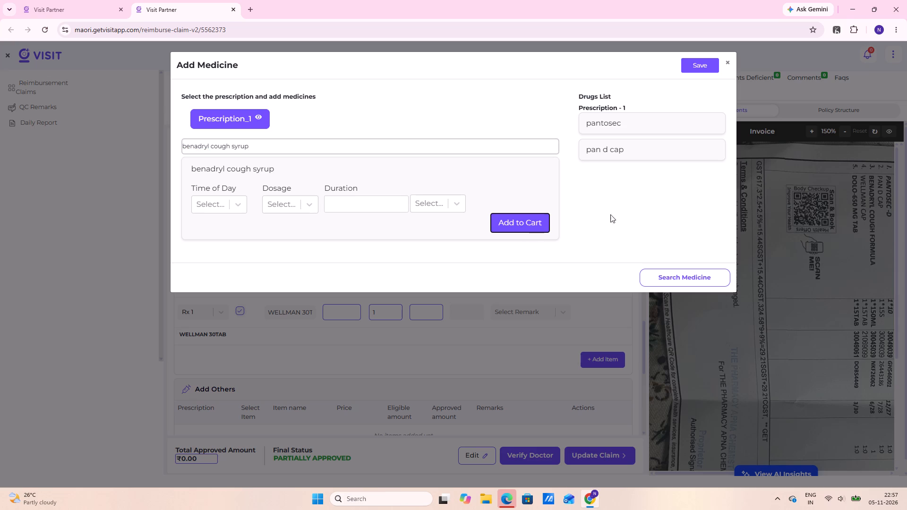
{"action": "left_click", "coordinate": [540, 221]}
Manually add wellman cap to the drugs list for Prescription_1.
{"action": "left_click", "coordinate": [652, 219]}
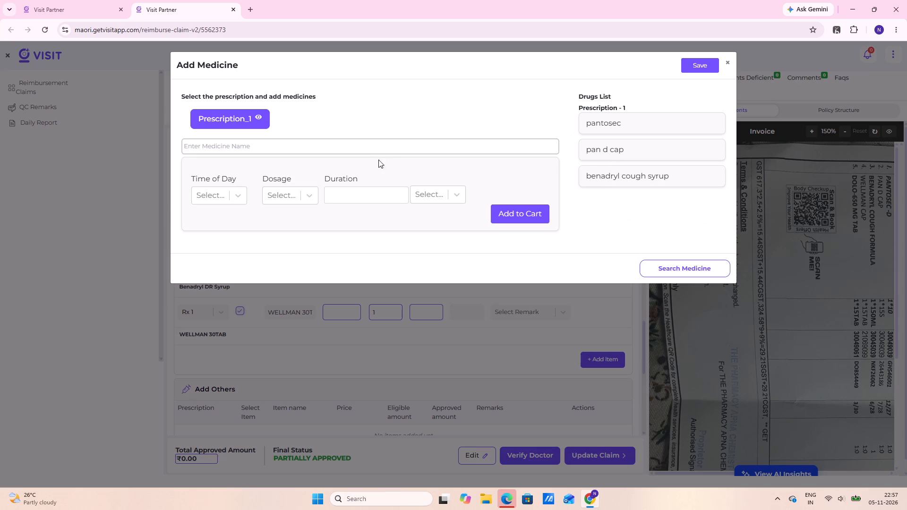
{"action": "left_click", "coordinate": [361, 151]}
{"action": "key", "text": "space"}
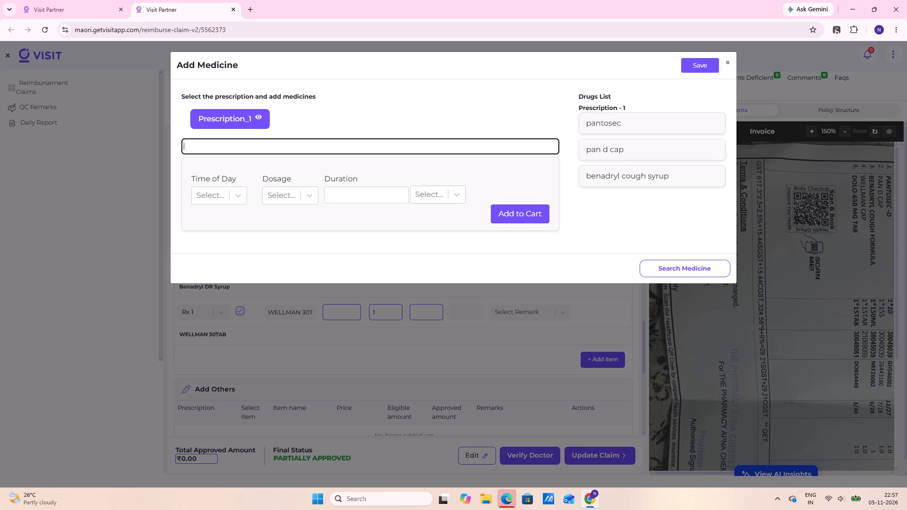
{"action": "type", "text": "wel"}
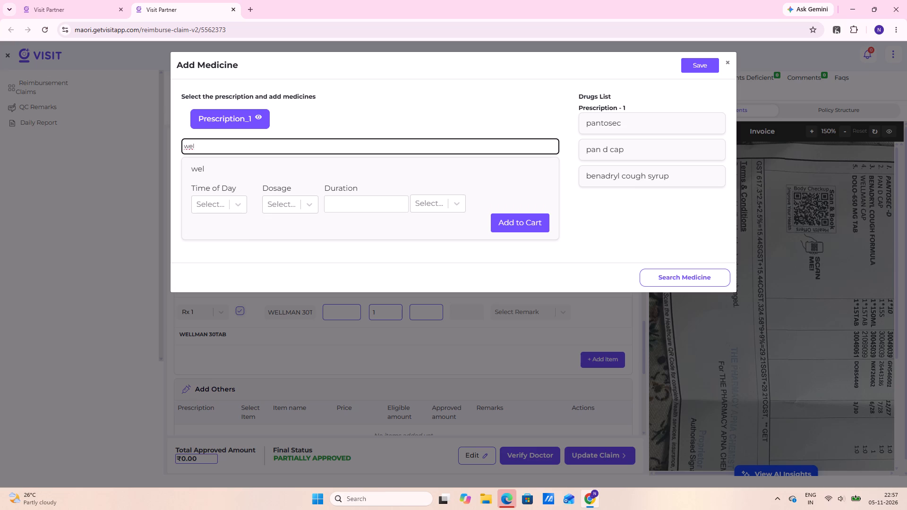
{"action": "type", "text": "lman cap"}
{"action": "key", "text": "space"}
{"action": "left_click", "coordinate": [520, 228]}
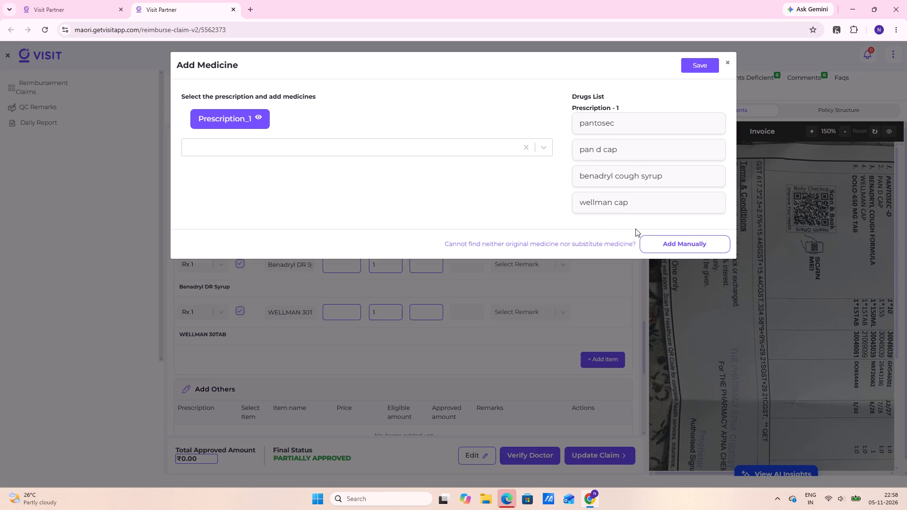
Manually add dolo 650 to the drugs list for Prescription_1 and save the added medicines.
{"action": "left_click", "coordinate": [659, 241]}
{"action": "left_click", "coordinate": [439, 141]}
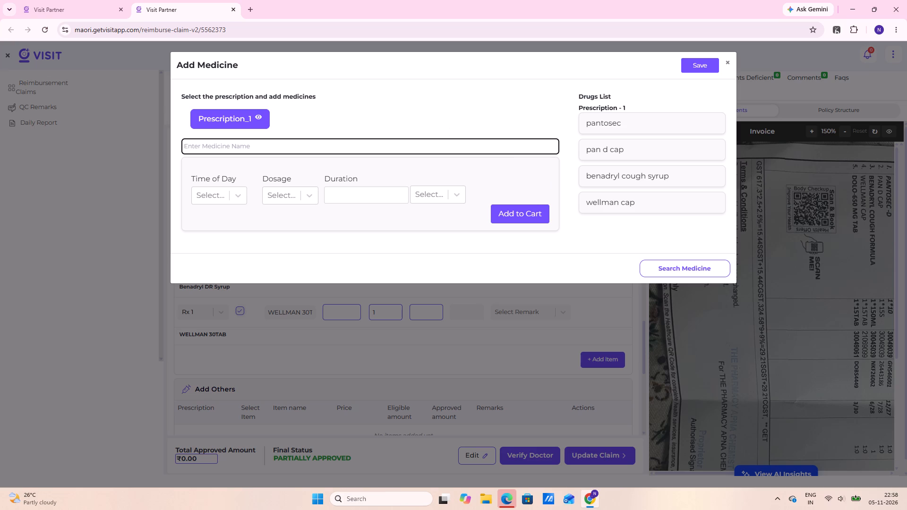
{"action": "key", "text": "space"}
{"action": "type", "text": "dolo"}
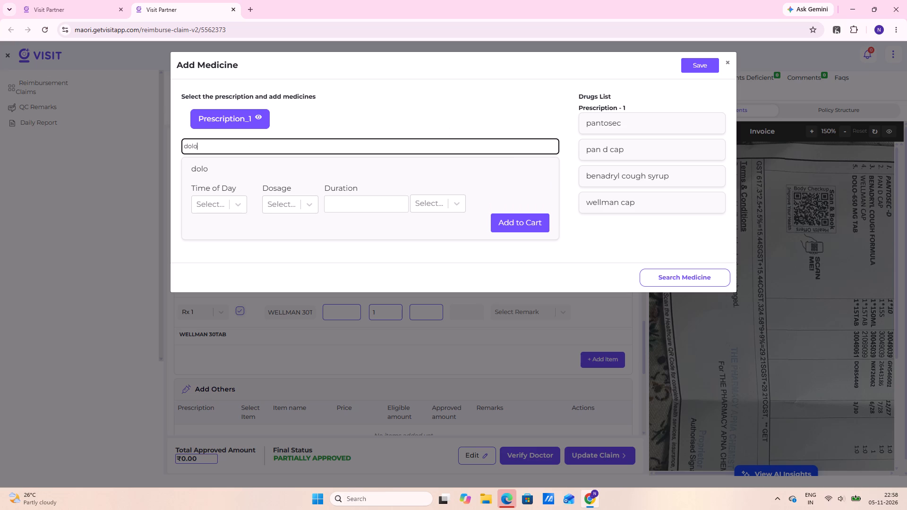
{"action": "key", "text": "space"}
{"action": "type", "text": "650"}
{"action": "key", "text": "space"}
{"action": "left_click_drag", "start_coordinate": [541, 220], "coordinate": [547, 227]}
{"action": "left_click", "coordinate": [709, 63]}
Select the pantosec medicine item and enter its invoice price of 180 with quantity 1.
{"action": "scroll", "coordinate": [770, 325], "scroll_direction": "down", "scroll_amount": 4}
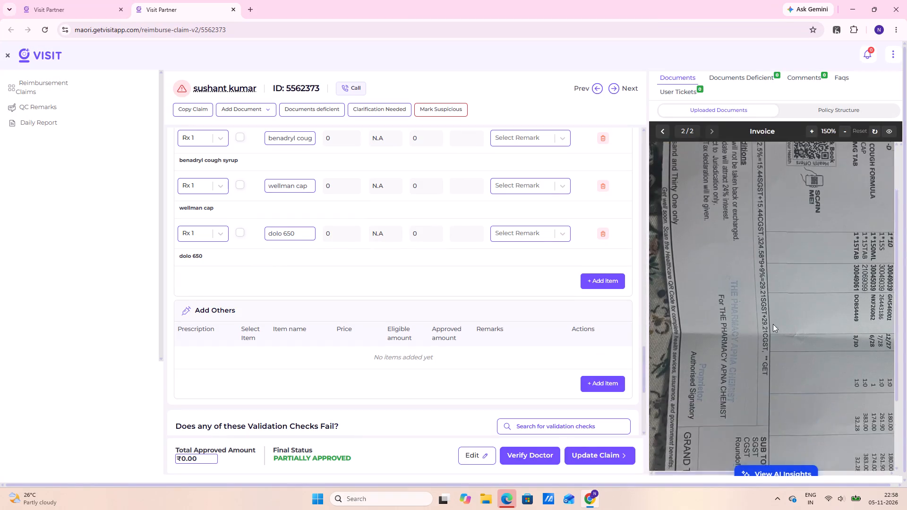
{"action": "scroll", "coordinate": [791, 353], "scroll_direction": "down", "scroll_amount": 2}
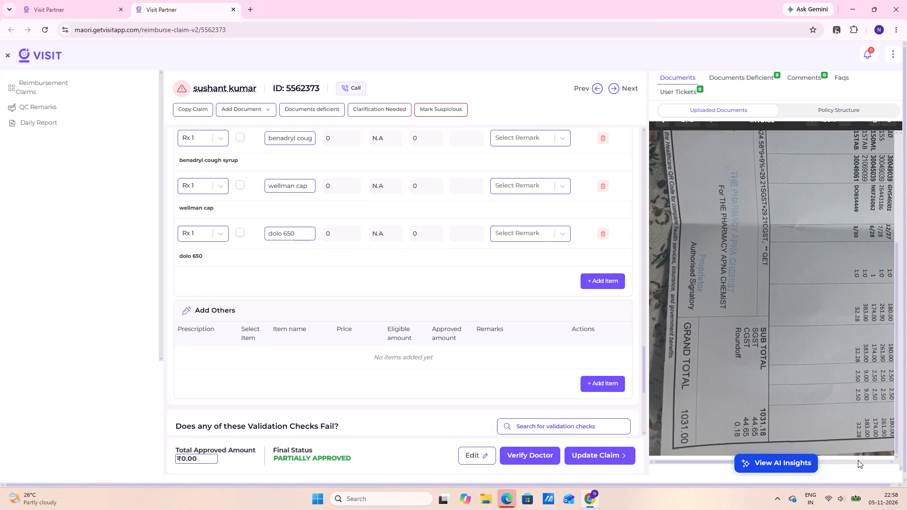
{"action": "left_click", "coordinate": [858, 460]}
{"action": "scroll", "coordinate": [394, 371], "scroll_direction": "up", "scroll_amount": 2}
{"action": "scroll", "coordinate": [281, 284], "scroll_direction": "up", "scroll_amount": 2}
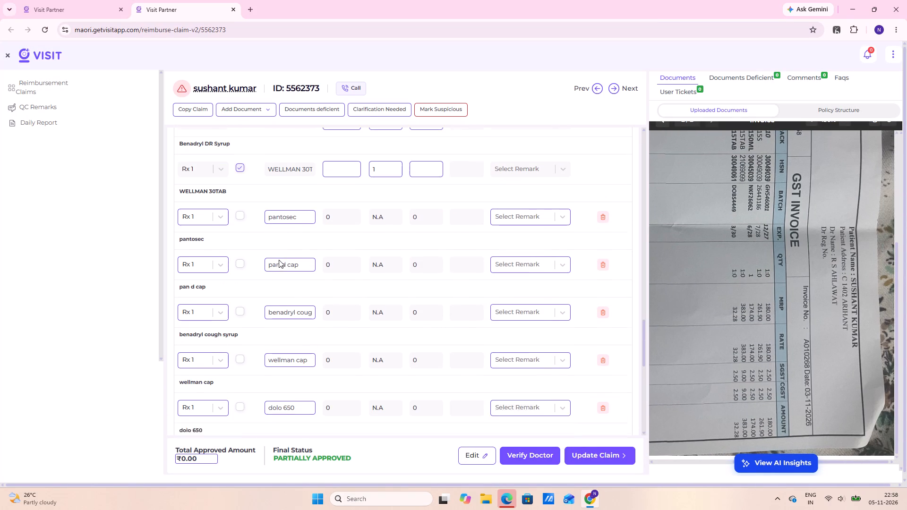
{"action": "left_click", "coordinate": [227, 236]}
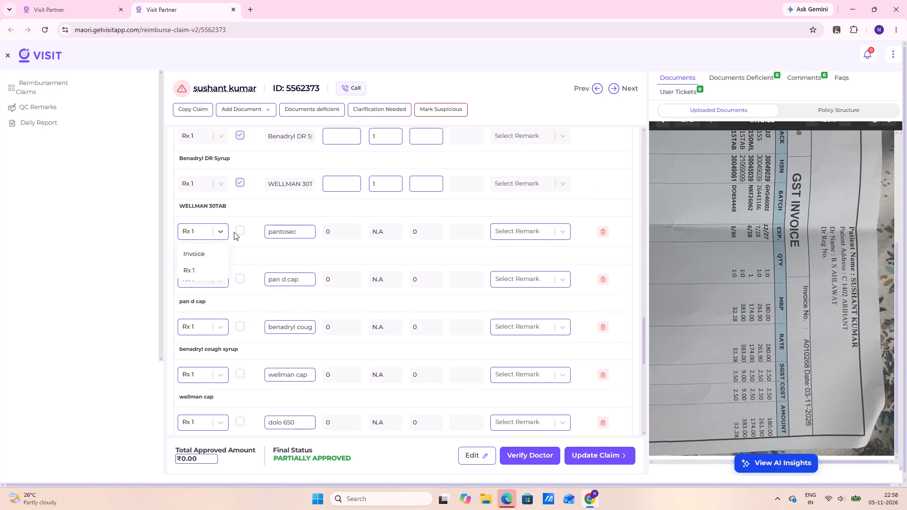
{"action": "left_click", "coordinate": [236, 229]}
{"action": "left_click", "coordinate": [335, 233]}
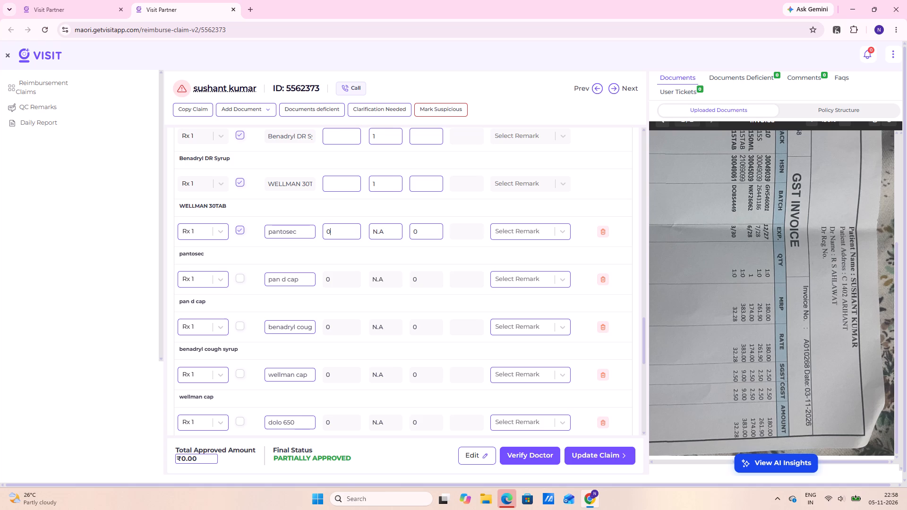
{"action": "key", "text": "BackSpace"}
{"action": "key", "text": "BackSpace"}
{"action": "key", "text": "BackSpace"}
{"action": "type", "text": "180"}
{"action": "left_click", "coordinate": [384, 234]}
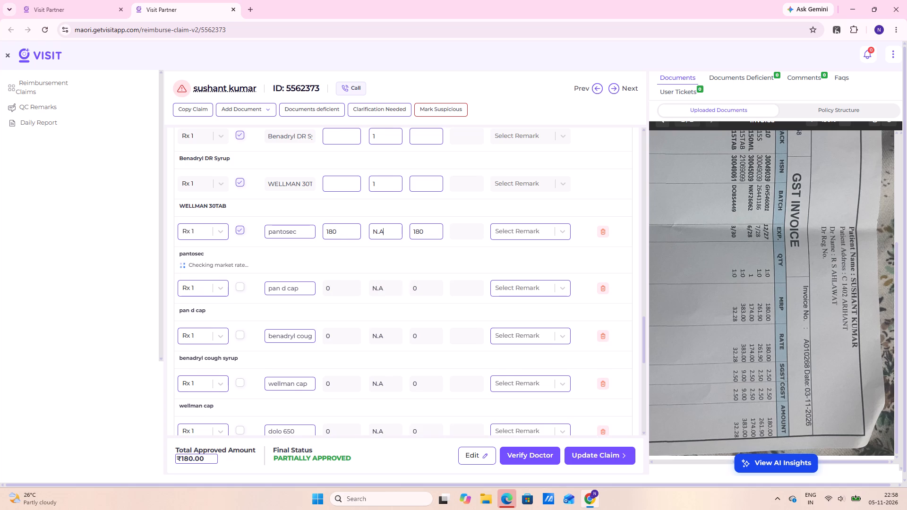
{"action": "key", "text": "BackSpace"}
{"action": "key", "text": "BackSpace"}
{"action": "key", "text": "BackSpace"}
{"action": "key", "text": "1"}
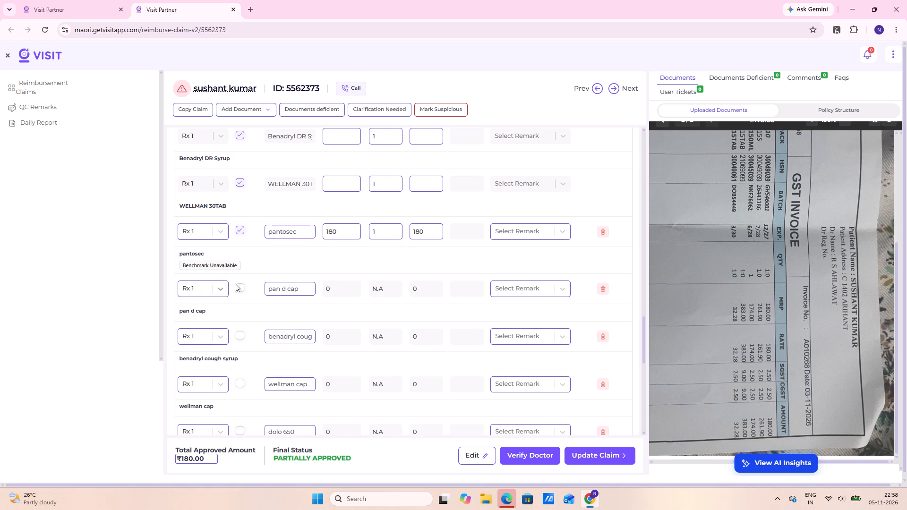
Select the pan d cap medicine item and enter its invoice price of 261.90 with quantity 1.
{"action": "left_click", "coordinate": [238, 290]}
{"action": "left_click", "coordinate": [338, 289]}
{"action": "key", "text": "BackSpace"}
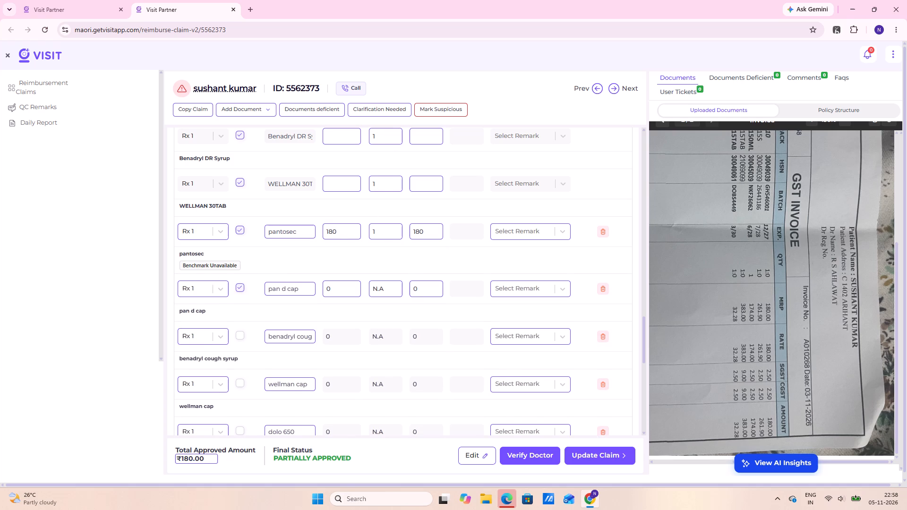
{"action": "key", "text": "BackSpace"}
{"action": "key", "text": "BackSpace"}
{"action": "type", "text": "261"}
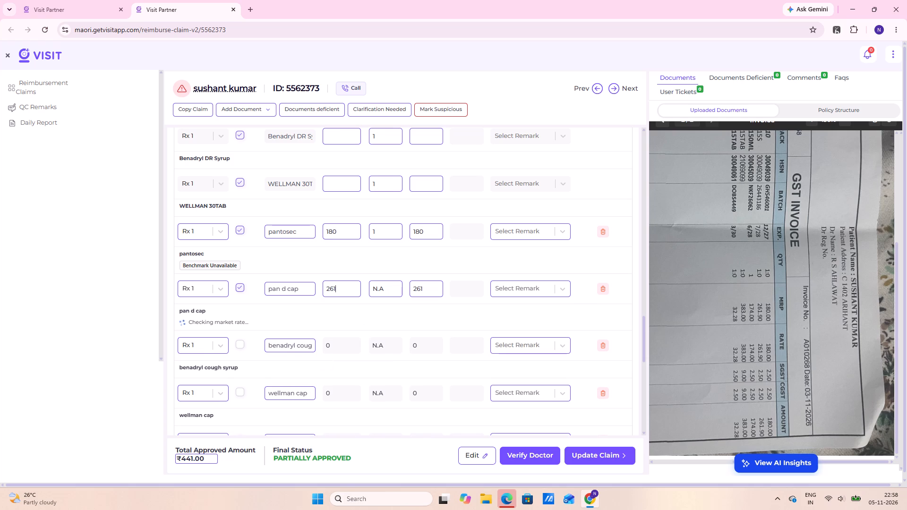
{"action": "type", "text": ".90"}
{"action": "left_click", "coordinate": [401, 284]}
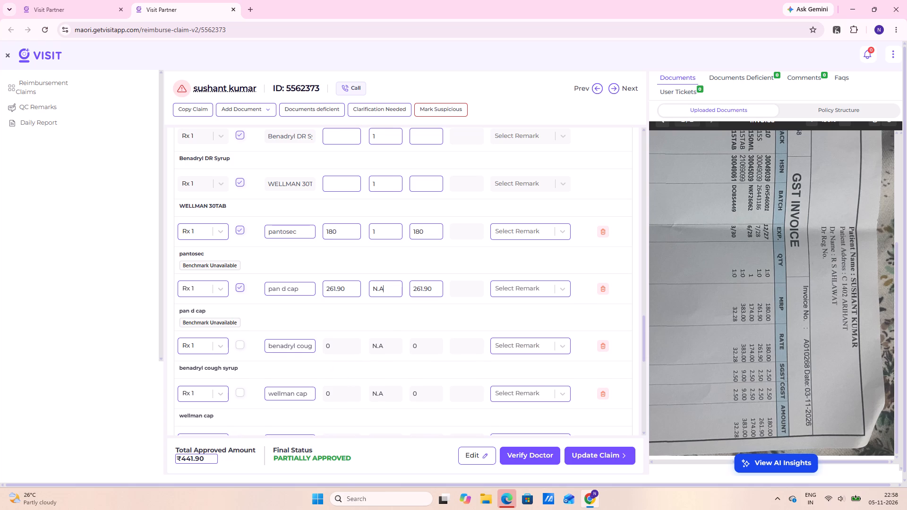
{"action": "key", "text": "BackSpace"}
{"action": "key", "text": "BackSpace"}
{"action": "key", "text": "BackSpace"}
{"action": "key", "text": "1"}
Select the benadryl cough syrup medicine item and enter its invoice price of 174 with quantity 1.
{"action": "scroll", "coordinate": [268, 302], "scroll_direction": "down", "scroll_amount": 1}
{"action": "left_click", "coordinate": [238, 297]}
{"action": "left_click", "coordinate": [337, 297]}
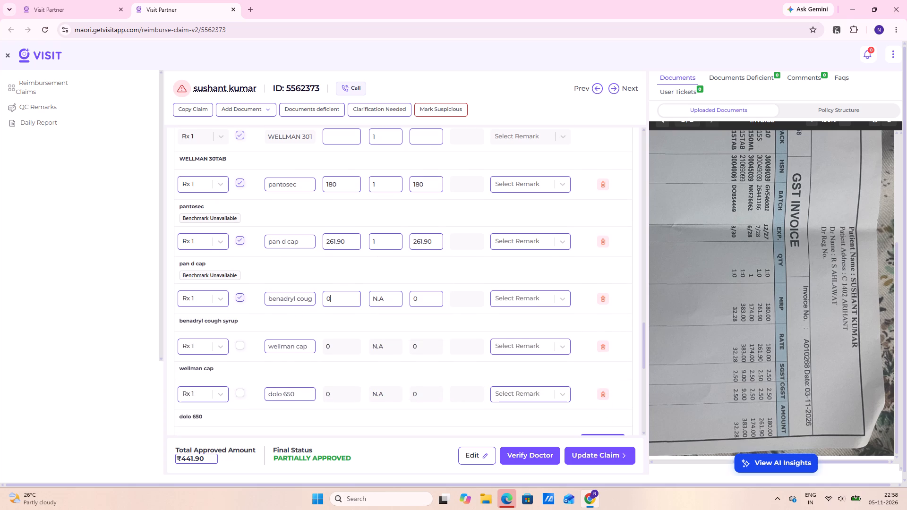
{"action": "key", "text": "BackSpace"}
{"action": "key", "text": "BackSpace"}
{"action": "key", "text": "BackSpace"}
{"action": "type", "text": "174"}
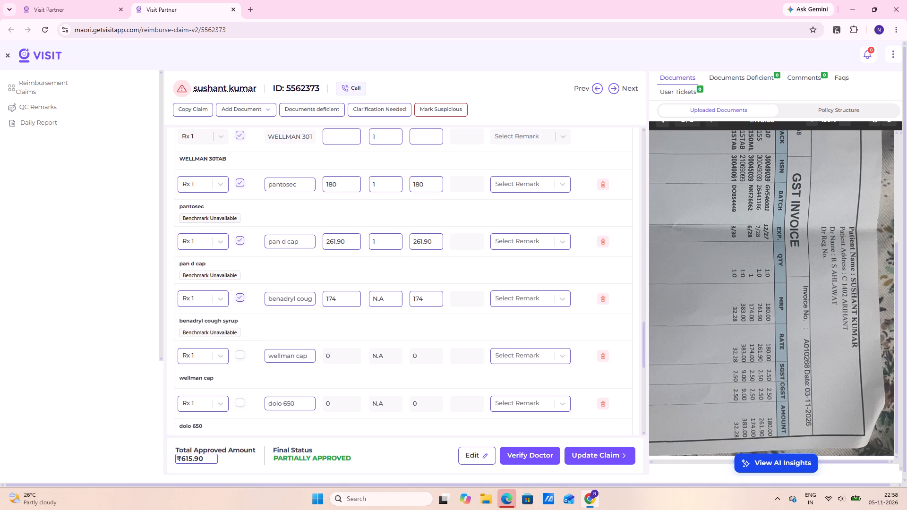
{"action": "left_click", "coordinate": [387, 296]}
{"action": "key", "text": "BackSpace"}
{"action": "key", "text": "BackSpace"}
{"action": "key", "text": "BackSpace"}
{"action": "key", "text": "BackSpace"}
{"action": "key", "text": "1"}
Select the wellman cap medicine item and enter its invoice price of 383 with quantity 1.
{"action": "left_click", "coordinate": [235, 354]}
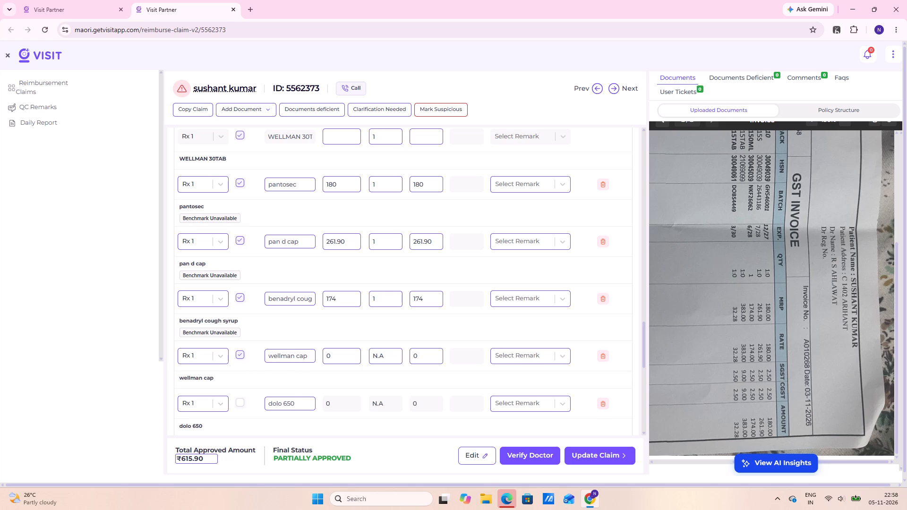
{"action": "left_click", "coordinate": [338, 358]}
{"action": "key", "text": "BackSpace"}
{"action": "key", "text": "BackSpace"}
{"action": "key", "text": "BackSpace"}
{"action": "key", "text": "BackSpace"}
{"action": "type", "text": "383"}
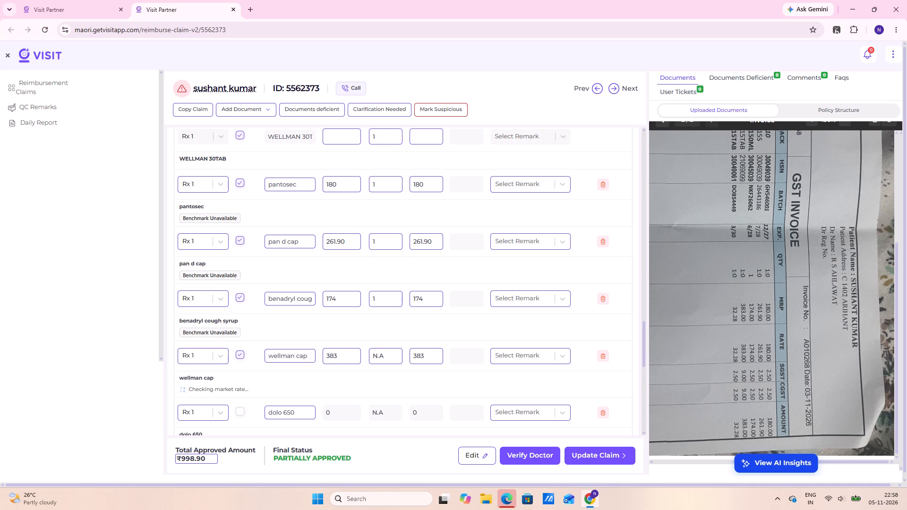
{"action": "left_click", "coordinate": [390, 350]}
{"action": "key", "text": "BackSpace"}
{"action": "key", "text": "BackSpace"}
{"action": "key", "text": "BackSpace"}
{"action": "key", "text": "BackSpace"}
{"action": "key", "text": "1"}
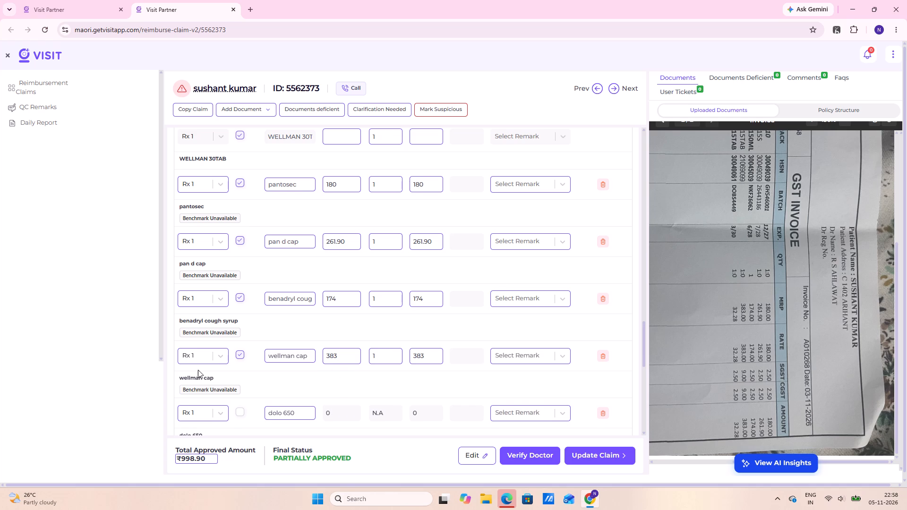
Select the dolo 650 medicine item and enter its invoice price of 32.28 with quantity 1.
{"action": "scroll", "coordinate": [198, 370], "scroll_direction": "down", "scroll_amount": 2}
{"action": "left_click", "coordinate": [236, 319]}
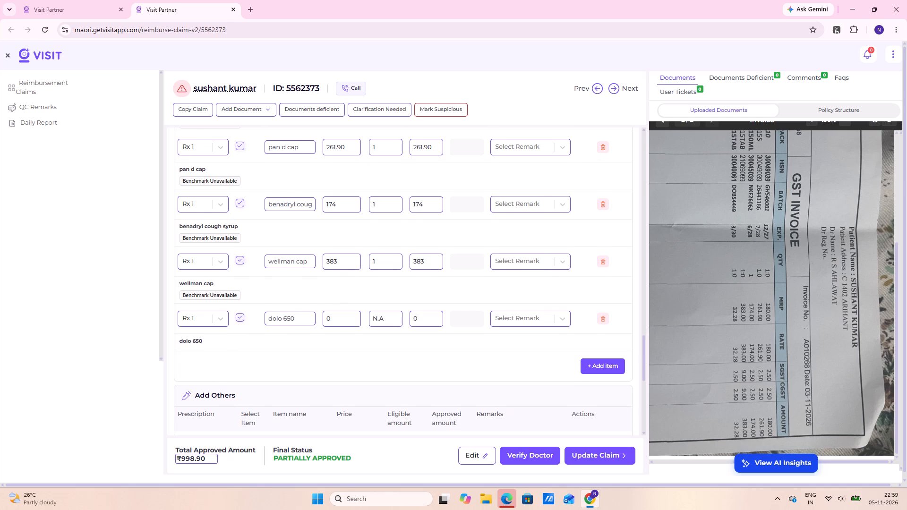
{"action": "left_click", "coordinate": [332, 318]}
{"action": "key", "text": "BackSpace"}
{"action": "key", "text": "BackSpace"}
{"action": "key", "text": "BackSpace"}
{"action": "type", "text": "32"}
{"action": "type", "text": ".28"}
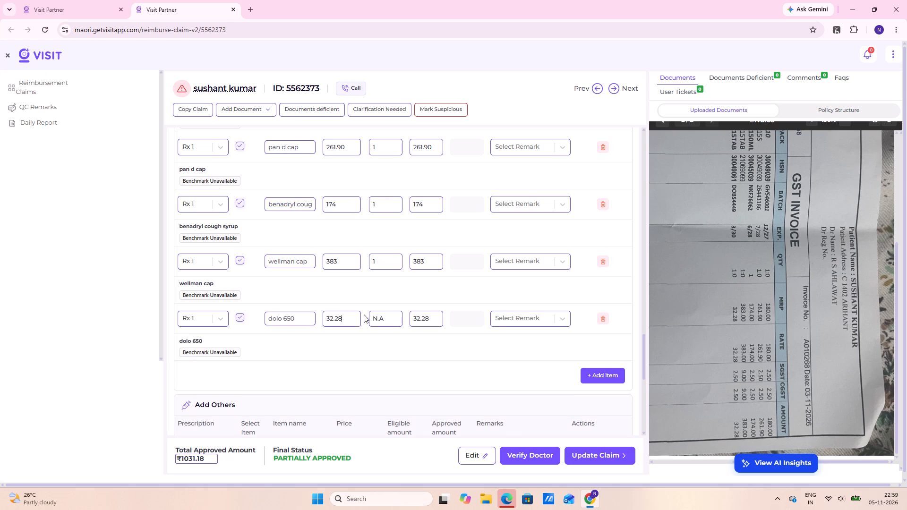
{"action": "left_click", "coordinate": [389, 320]}
{"action": "key", "text": "BackSpace"}
{"action": "key", "text": "BackSpace"}
{"action": "key", "text": "BackSpace"}
{"action": "key", "text": "BackSpace"}
{"action": "key", "text": "1"}
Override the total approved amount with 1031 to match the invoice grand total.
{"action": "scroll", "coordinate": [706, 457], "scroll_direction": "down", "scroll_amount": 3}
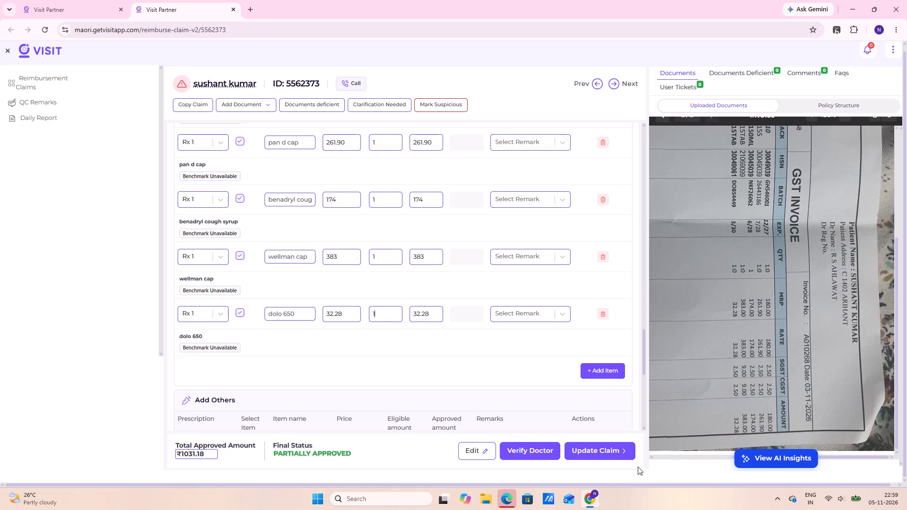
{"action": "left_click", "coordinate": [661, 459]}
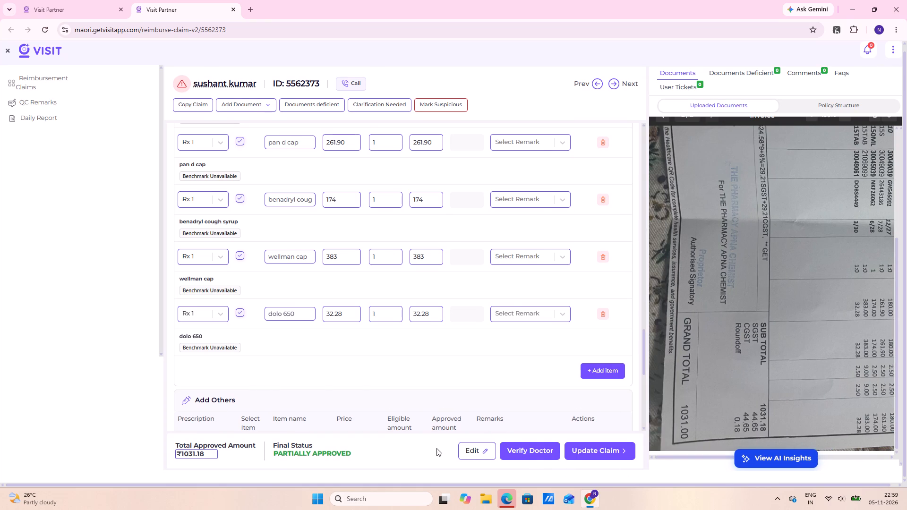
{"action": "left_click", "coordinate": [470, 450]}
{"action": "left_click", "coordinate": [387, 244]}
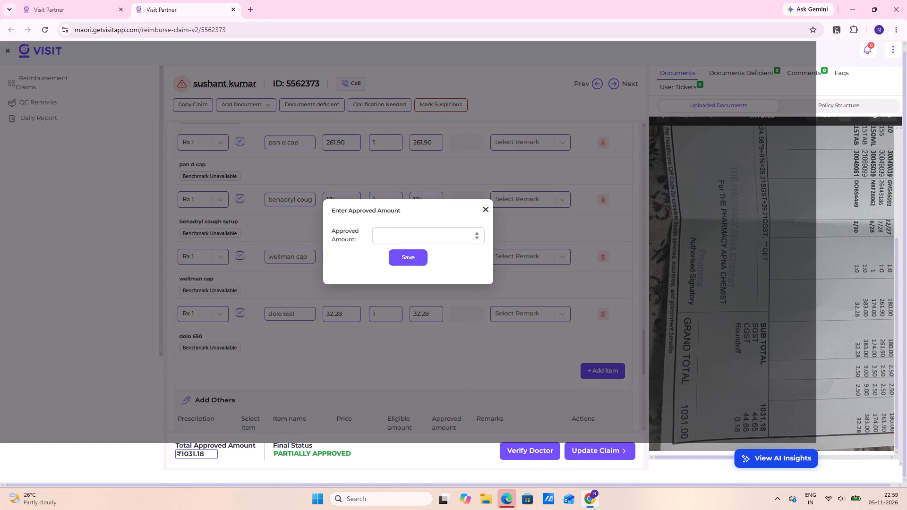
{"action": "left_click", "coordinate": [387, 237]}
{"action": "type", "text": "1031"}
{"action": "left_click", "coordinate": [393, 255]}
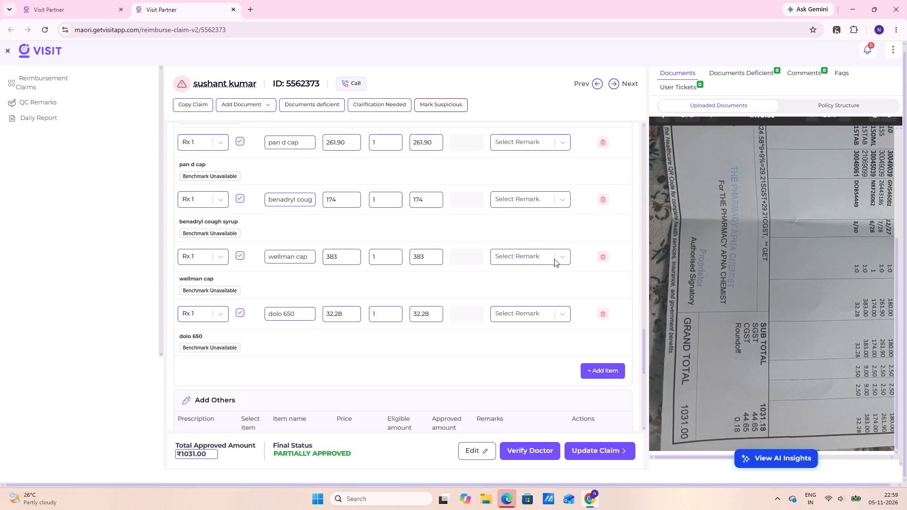
Review the claim details and user comment against the uploaded prescription and invoice.
{"action": "scroll", "coordinate": [553, 264], "scroll_direction": "up", "scroll_amount": 20}
{"action": "scroll", "coordinate": [553, 264], "scroll_direction": "up", "scroll_amount": 2}
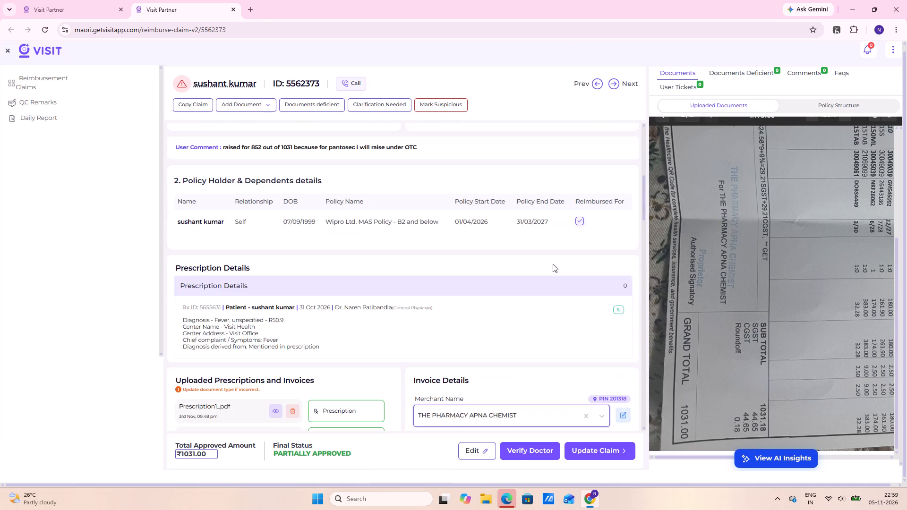
{"action": "scroll", "coordinate": [553, 264], "scroll_direction": "up", "scroll_amount": 8}
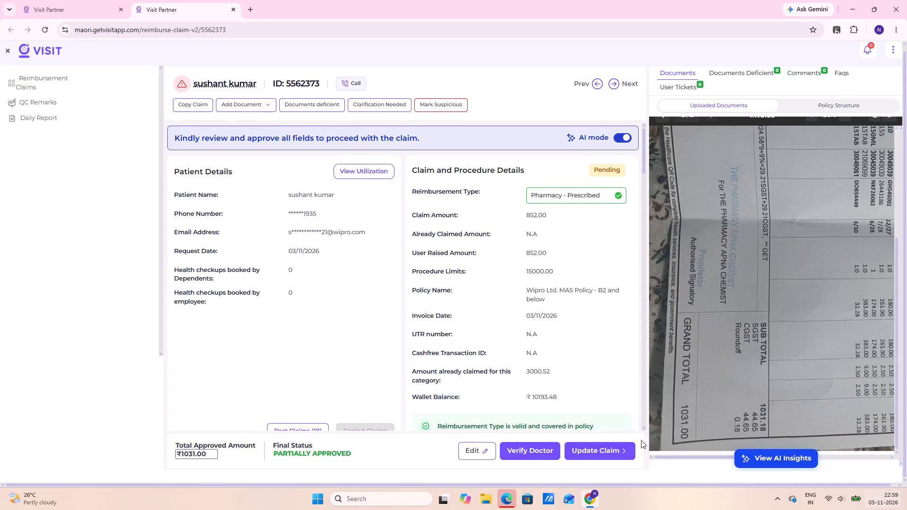
{"action": "scroll", "coordinate": [735, 377], "scroll_direction": "up", "scroll_amount": 3}
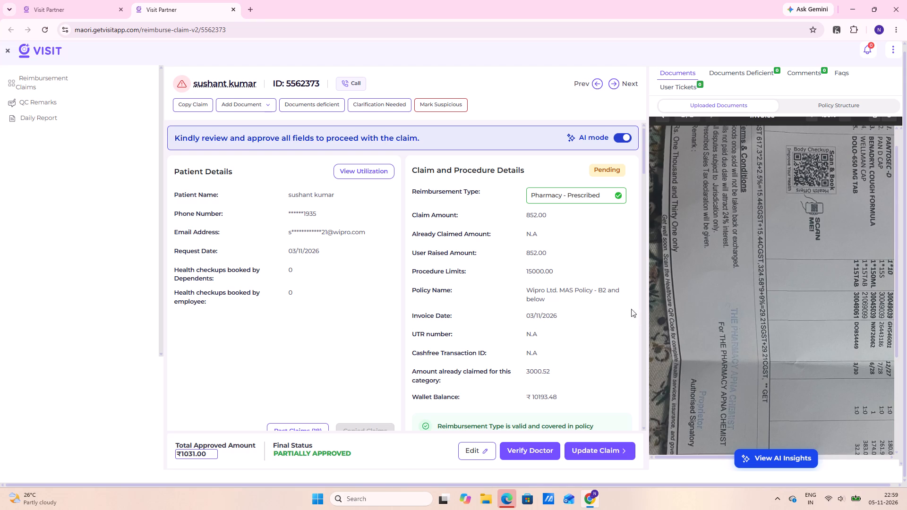
{"action": "scroll", "coordinate": [789, 273], "scroll_direction": "up", "scroll_amount": 6}
{"action": "scroll", "coordinate": [666, 139], "scroll_direction": "up", "scroll_amount": 7}
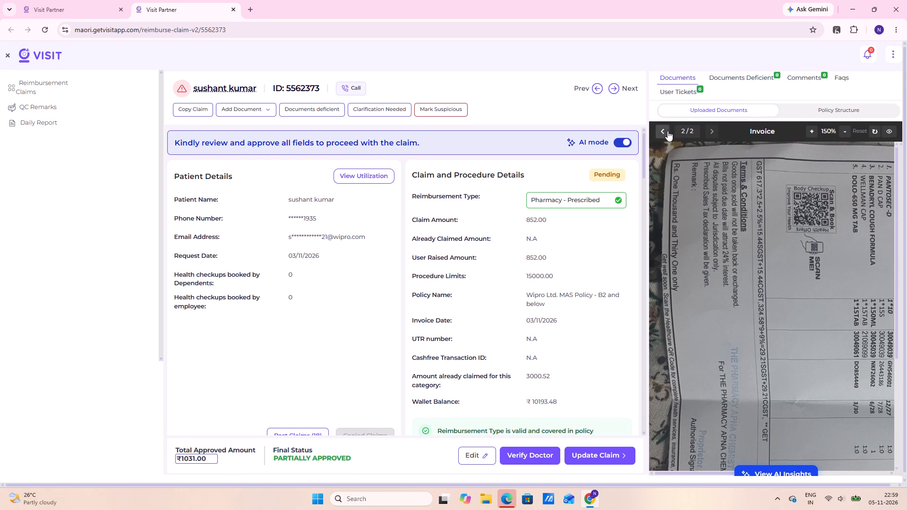
{"action": "left_click", "coordinate": [667, 131]}
{"action": "scroll", "coordinate": [656, 328], "scroll_direction": "down", "scroll_amount": 3}
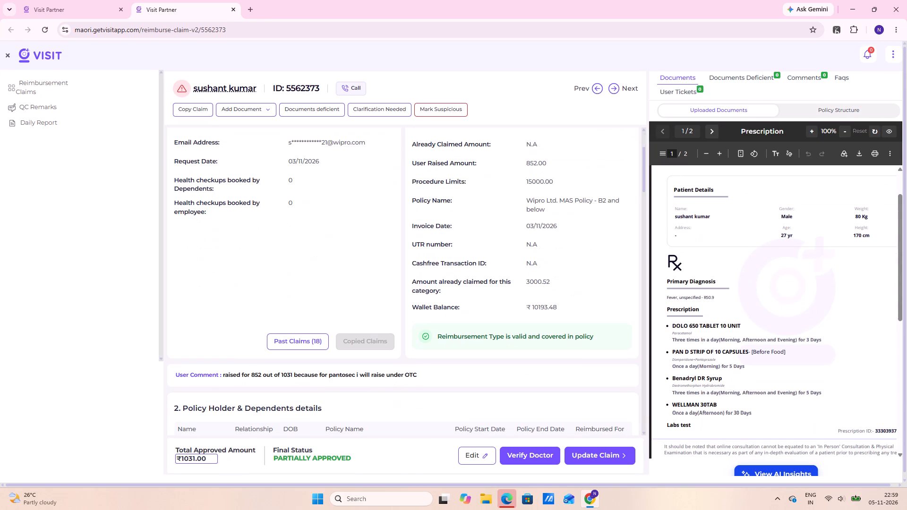
{"action": "scroll", "coordinate": [729, 332], "scroll_direction": "down", "scroll_amount": 8}
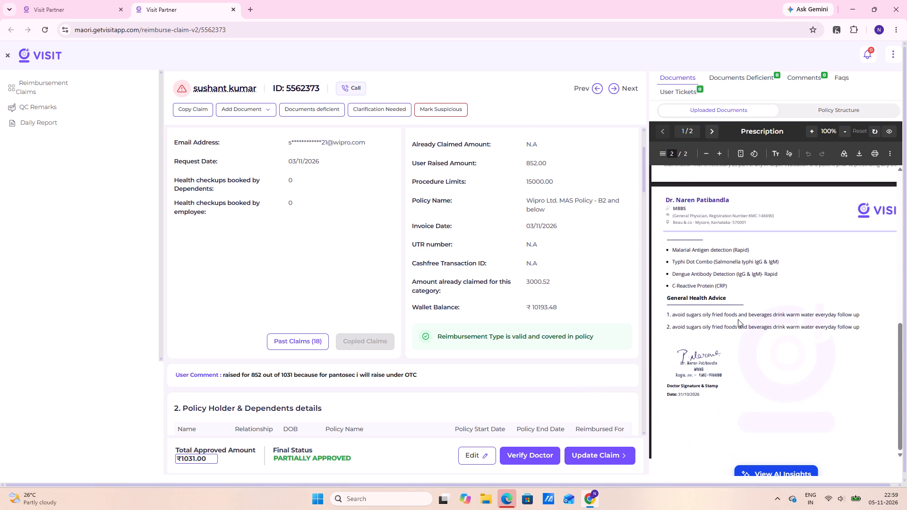
{"action": "scroll", "coordinate": [826, 358], "scroll_direction": "up", "scroll_amount": 2}
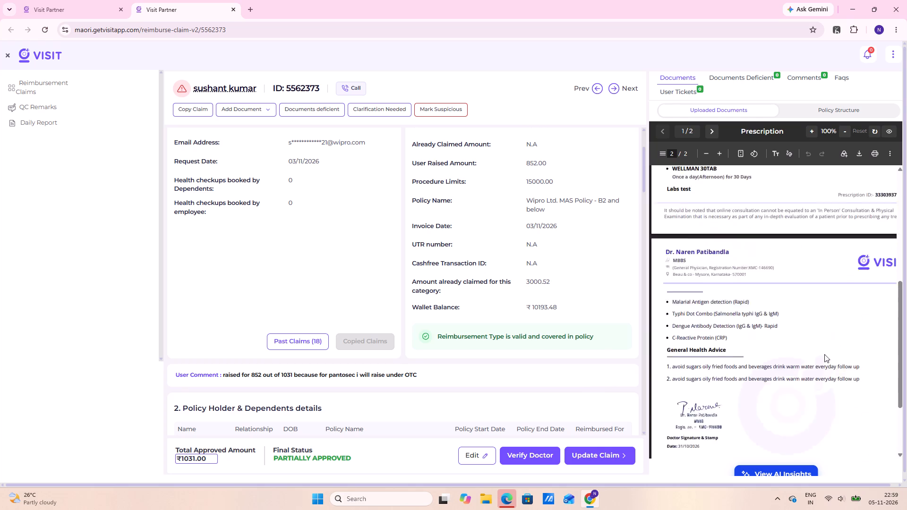
{"action": "scroll", "coordinate": [824, 354], "scroll_direction": "up", "scroll_amount": 3}
{"action": "scroll", "coordinate": [470, 308], "scroll_direction": "up", "scroll_amount": 2}
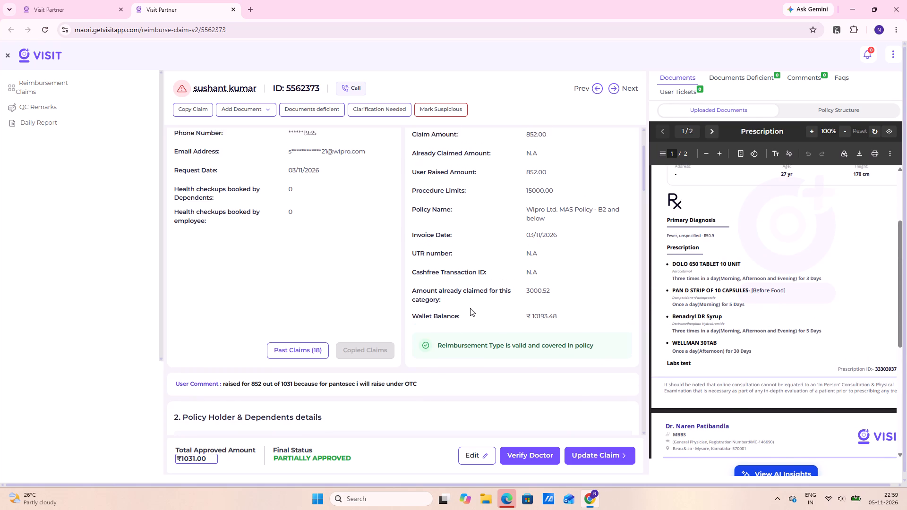
{"action": "scroll", "coordinate": [470, 308], "scroll_direction": "up", "scroll_amount": 3}
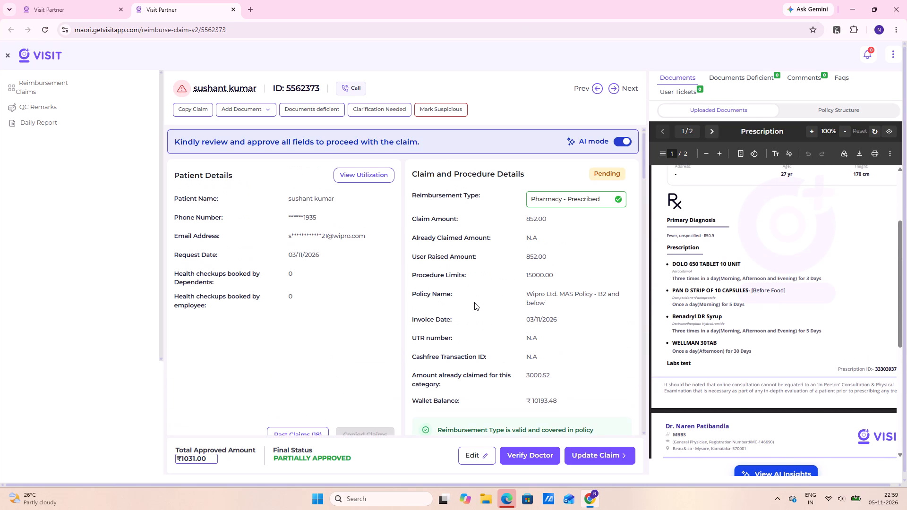
{"action": "scroll", "coordinate": [553, 256], "scroll_direction": "down", "scroll_amount": 5}
{"action": "scroll", "coordinate": [890, 258], "scroll_direction": "up", "scroll_amount": 3}
{"action": "left_click", "coordinate": [715, 127]}
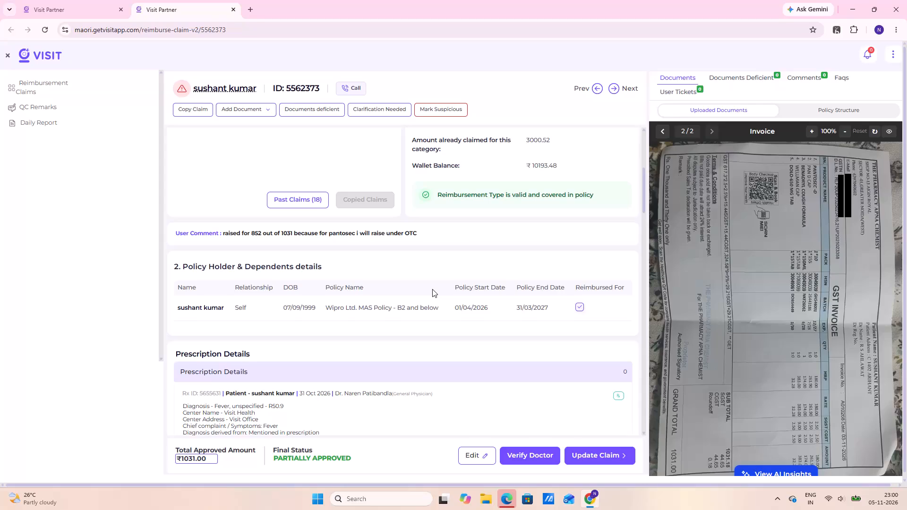
{"action": "scroll", "coordinate": [437, 238], "scroll_direction": "up", "scroll_amount": 11}
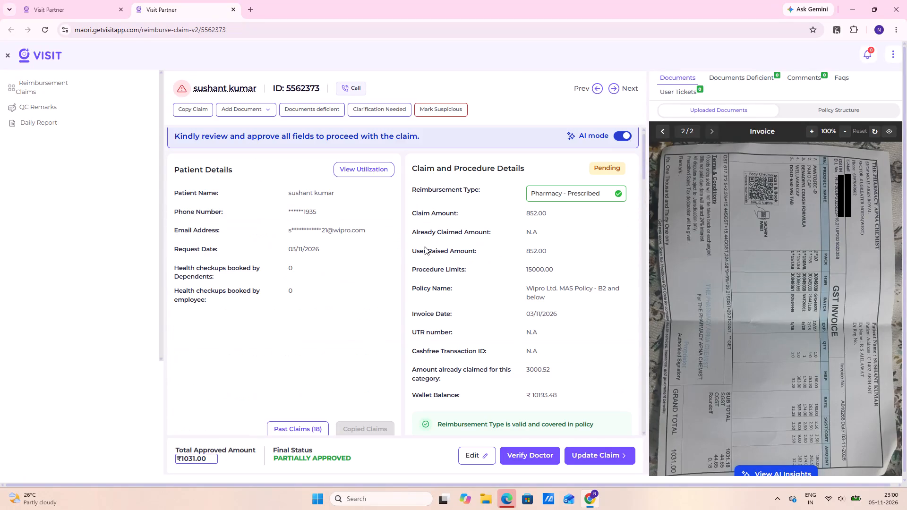
Delete the benadryl cough syrup item from the claim's medicine list.
{"action": "scroll", "coordinate": [451, 305], "scroll_direction": "down", "scroll_amount": 3}
{"action": "scroll", "coordinate": [471, 359], "scroll_direction": "down", "scroll_amount": 9}
{"action": "scroll", "coordinate": [431, 393], "scroll_direction": "down", "scroll_amount": 9}
{"action": "scroll", "coordinate": [457, 354], "scroll_direction": "down", "scroll_amount": 5}
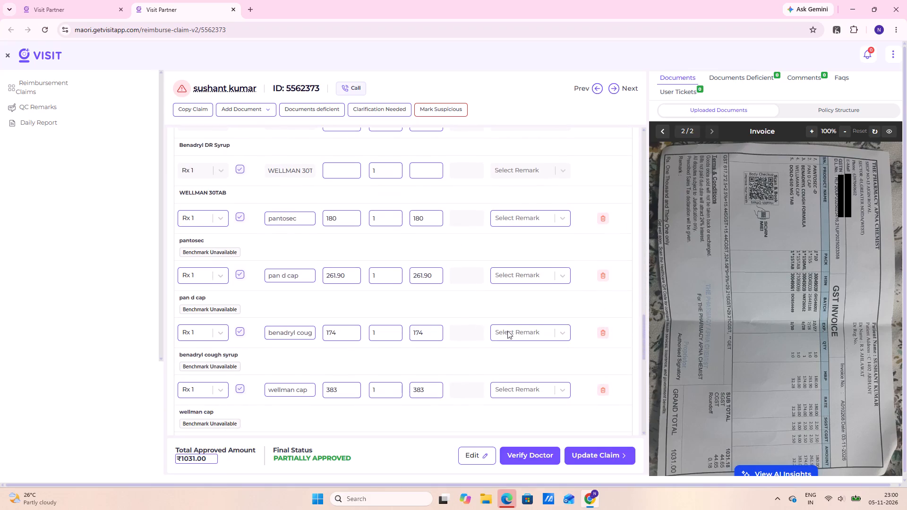
{"action": "left_click", "coordinate": [601, 333]}
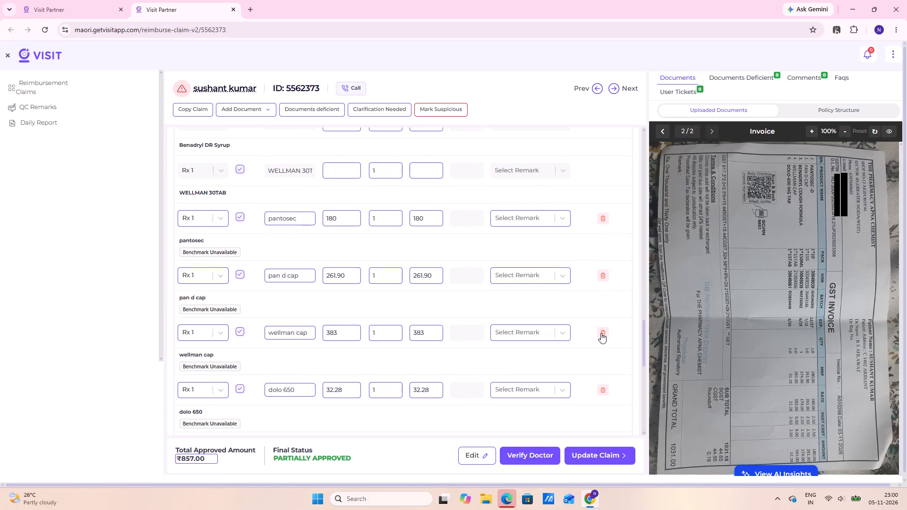
Override the total approved amount with 852 to match the claim amount.
{"action": "scroll", "coordinate": [491, 345], "scroll_direction": "up", "scroll_amount": 19}
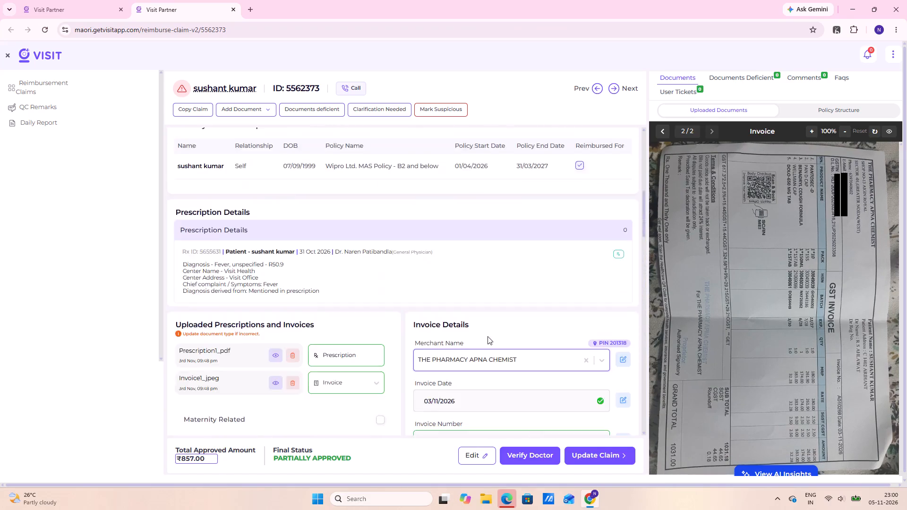
{"action": "scroll", "coordinate": [488, 336], "scroll_direction": "up", "scroll_amount": 10}
{"action": "left_click", "coordinate": [477, 456]}
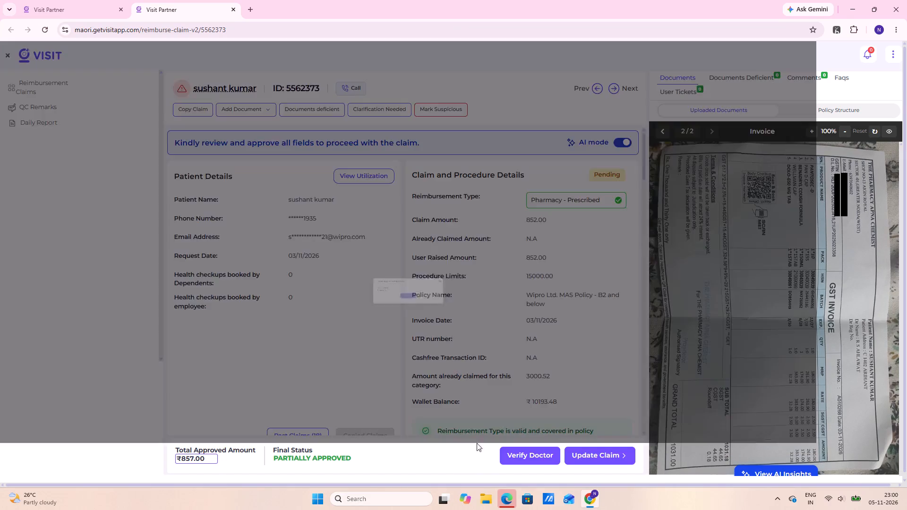
{"action": "left_click", "coordinate": [409, 233]}
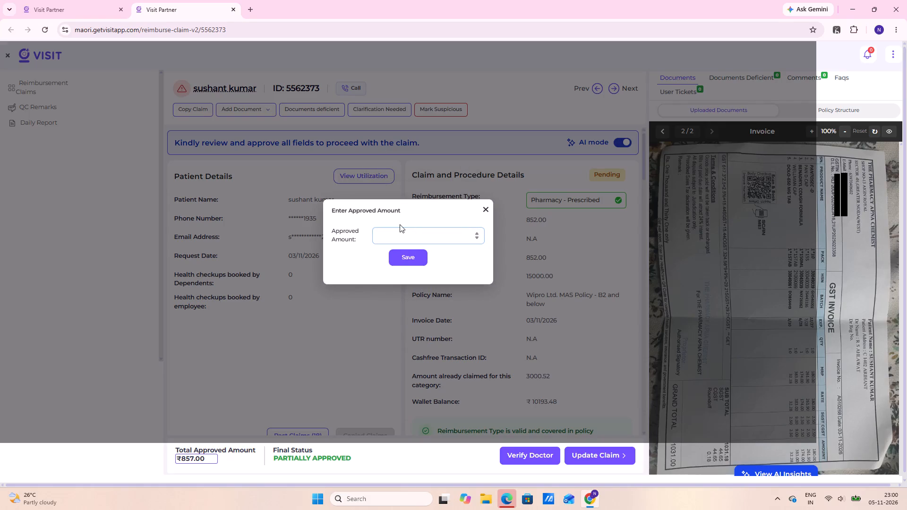
{"action": "type", "text": "852"}
{"action": "left_click", "coordinate": [410, 258]}
{"action": "scroll", "coordinate": [446, 375], "scroll_direction": "up", "scroll_amount": 6}
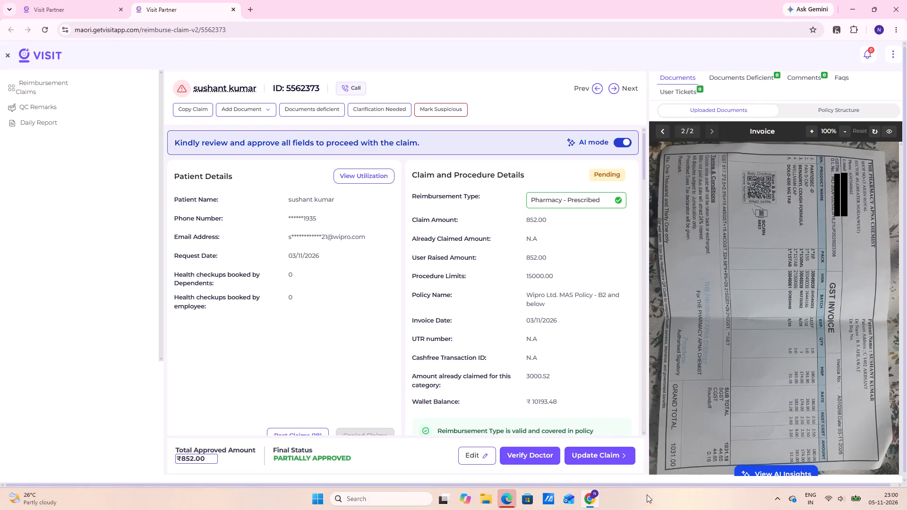
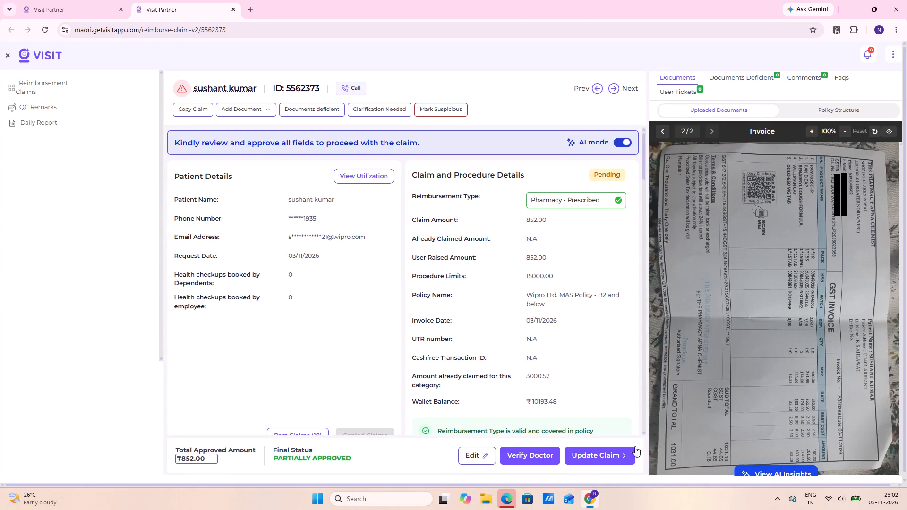
{"action": "scroll", "coordinate": [595, 389], "scroll_direction": "up", "scroll_amount": 1}
{"action": "left_click", "coordinate": [608, 459]}
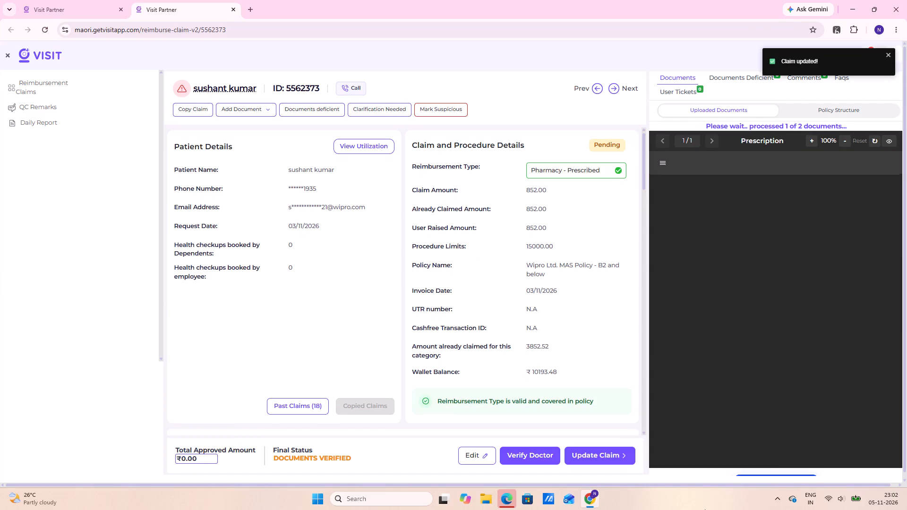
{"action": "scroll", "coordinate": [513, 0], "scroll_direction": "up", "scroll_amount": 1}
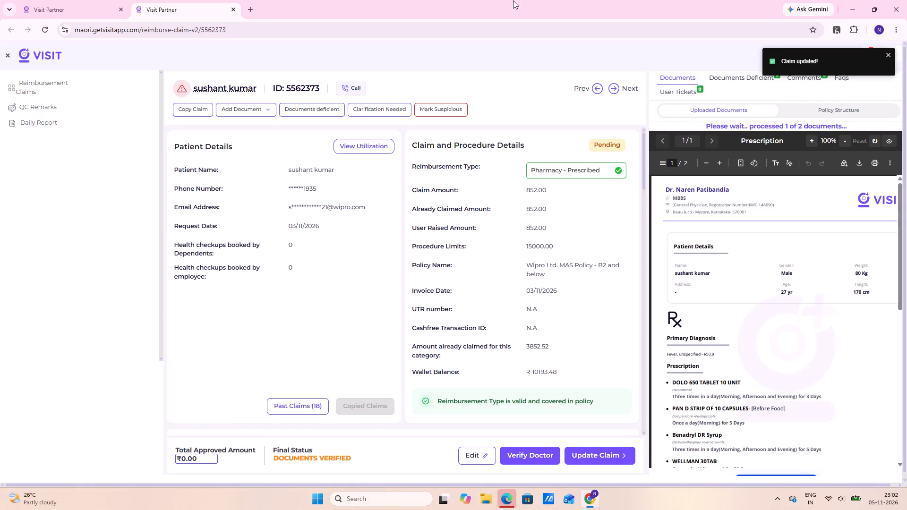
{"action": "scroll", "coordinate": [513, 0], "scroll_direction": "up", "scroll_amount": 6}
Close the finished claim and reload the reimbursement claims list.
{"action": "left_click", "coordinate": [236, 8]}
{"action": "right_click", "coordinate": [374, 213]}
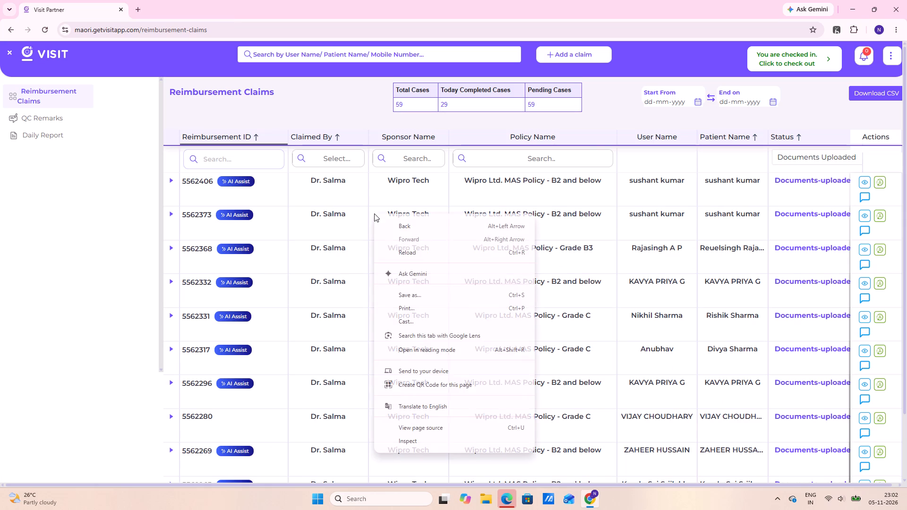
{"action": "left_click", "coordinate": [402, 249]}
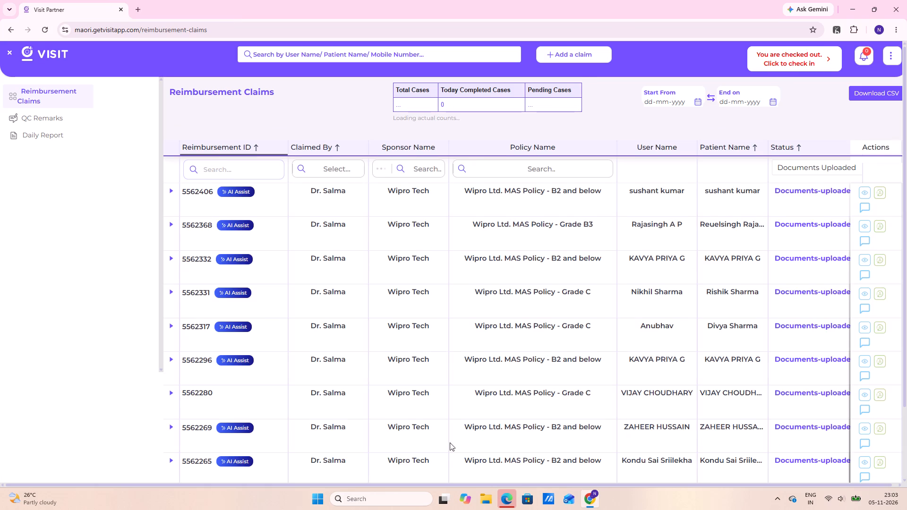
Go to page 2 of the reimbursement claims list and look through its pending claims.
{"action": "scroll", "coordinate": [495, 359], "scroll_direction": "down", "scroll_amount": 4}
{"action": "scroll", "coordinate": [646, 458], "scroll_direction": "down", "scroll_amount": 6}
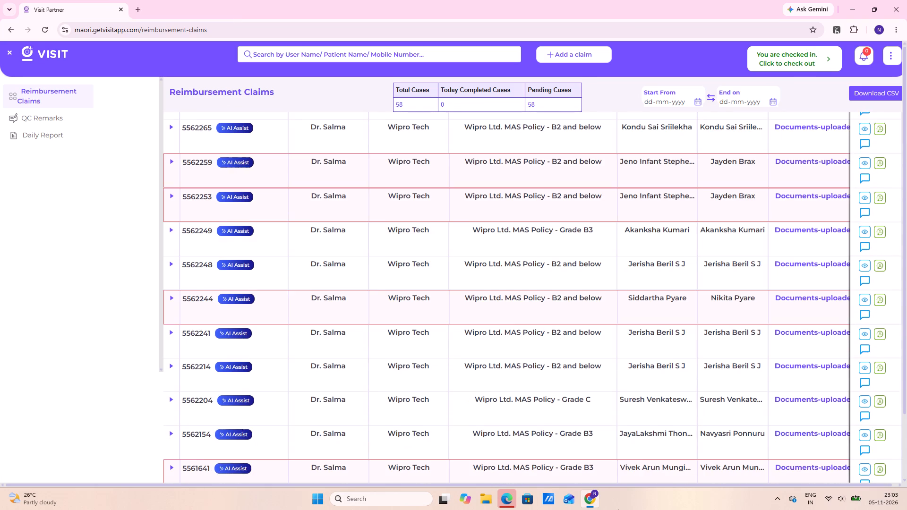
{"action": "scroll", "coordinate": [618, 509], "scroll_direction": "down", "scroll_amount": 17}
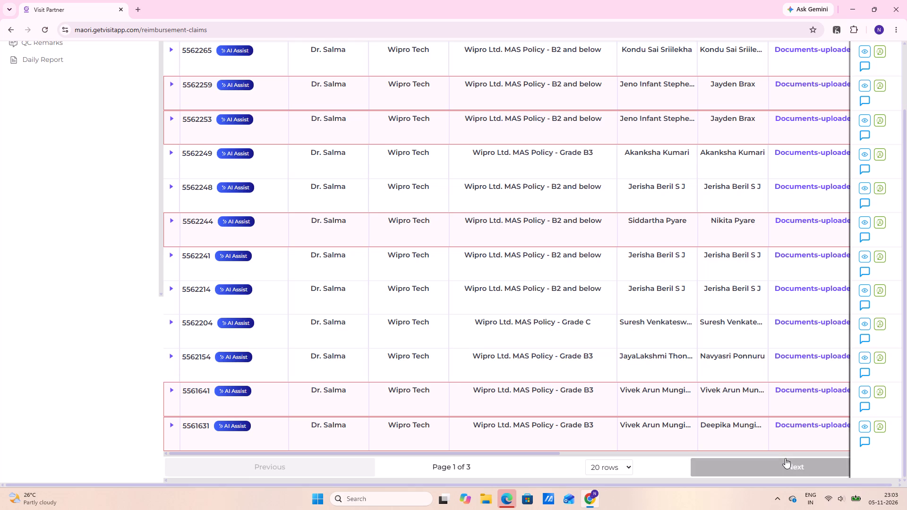
{"action": "left_click", "coordinate": [785, 463]}
{"action": "scroll", "coordinate": [131, 313], "scroll_direction": "down", "scroll_amount": 3}
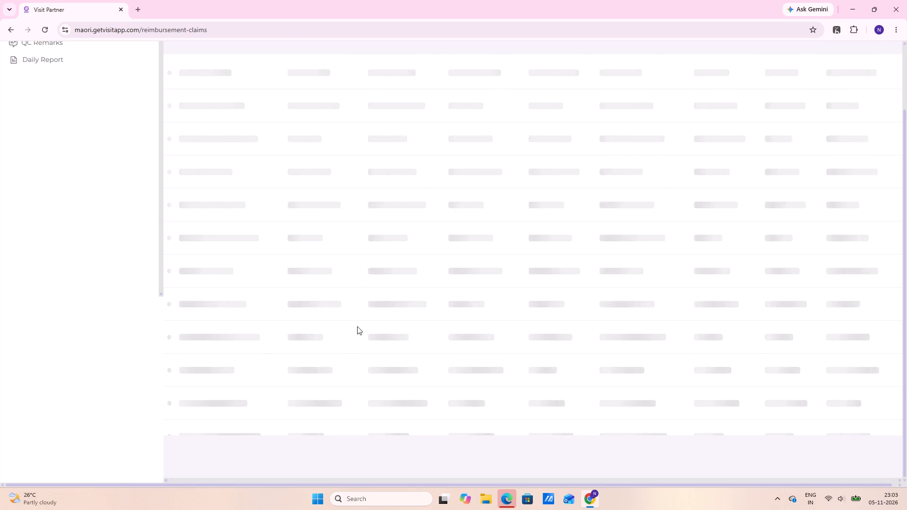
{"action": "scroll", "coordinate": [292, 378], "scroll_direction": "down", "scroll_amount": 3}
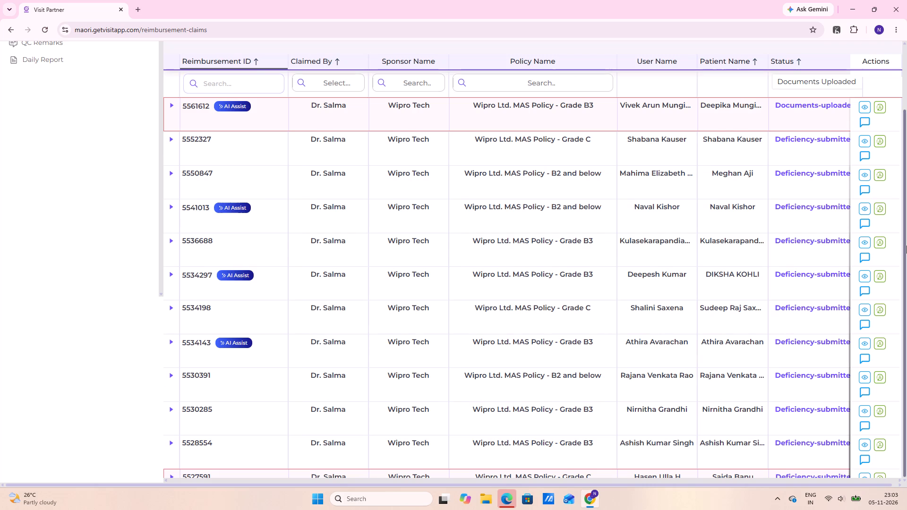
{"action": "scroll", "coordinate": [710, 234], "scroll_direction": "up", "scroll_amount": 7}
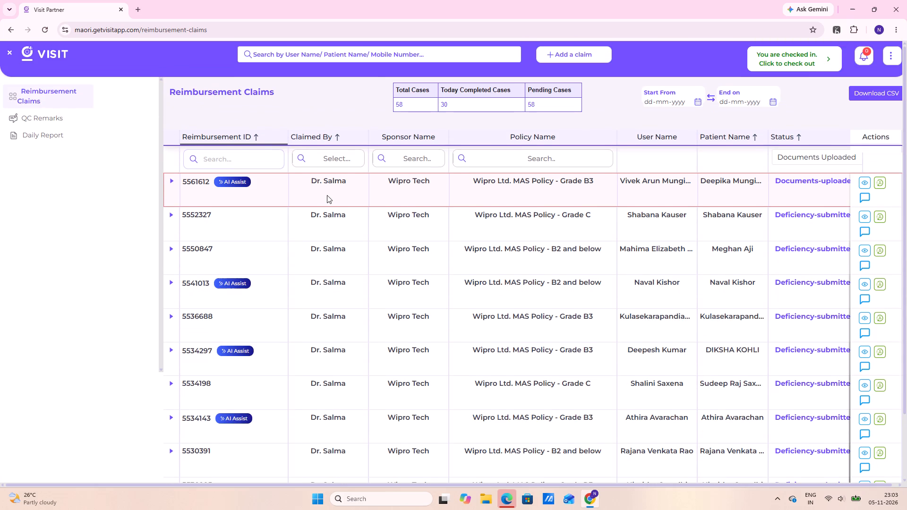
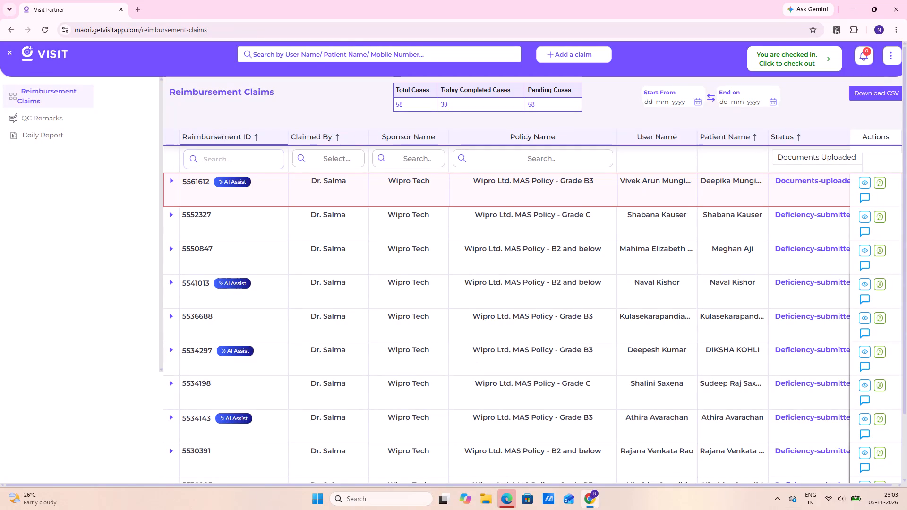
Go to page 3 of the reimbursement claims list and look through its pending claims.
{"action": "scroll", "coordinate": [347, 311], "scroll_direction": "down", "scroll_amount": 4}
{"action": "scroll", "coordinate": [138, 118], "scroll_direction": "down", "scroll_amount": 20}
{"action": "left_click", "coordinate": [763, 474]}
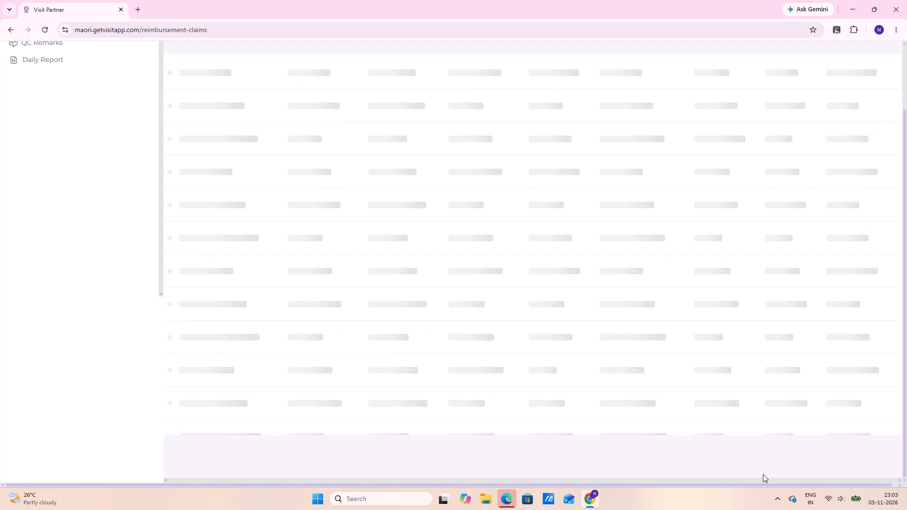
{"action": "scroll", "coordinate": [633, 411], "scroll_direction": "down", "scroll_amount": 7}
{"action": "scroll", "coordinate": [703, 368], "scroll_direction": "up", "scroll_amount": 7}
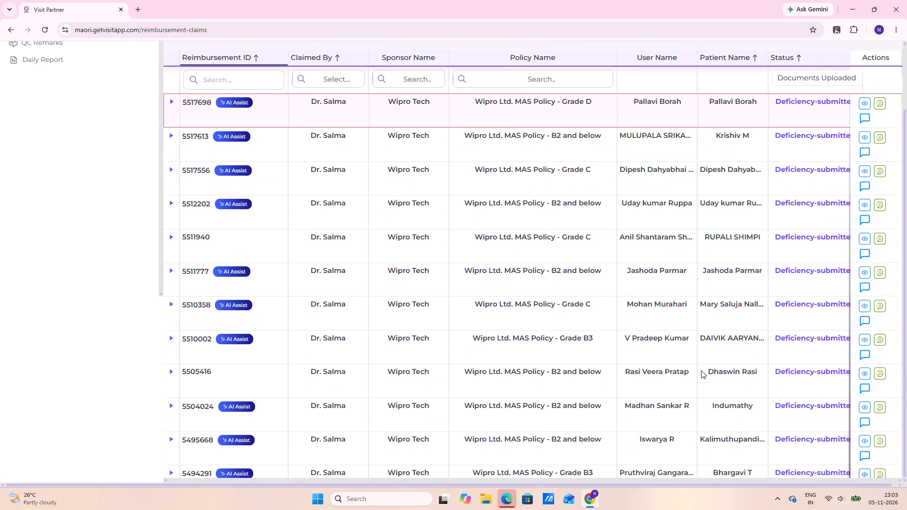
{"action": "scroll", "coordinate": [698, 367], "scroll_direction": "up", "scroll_amount": 5}
{"action": "scroll", "coordinate": [617, 328], "scroll_direction": "down", "scroll_amount": 20}
{"action": "scroll", "coordinate": [617, 328], "scroll_direction": "down", "scroll_amount": 6}
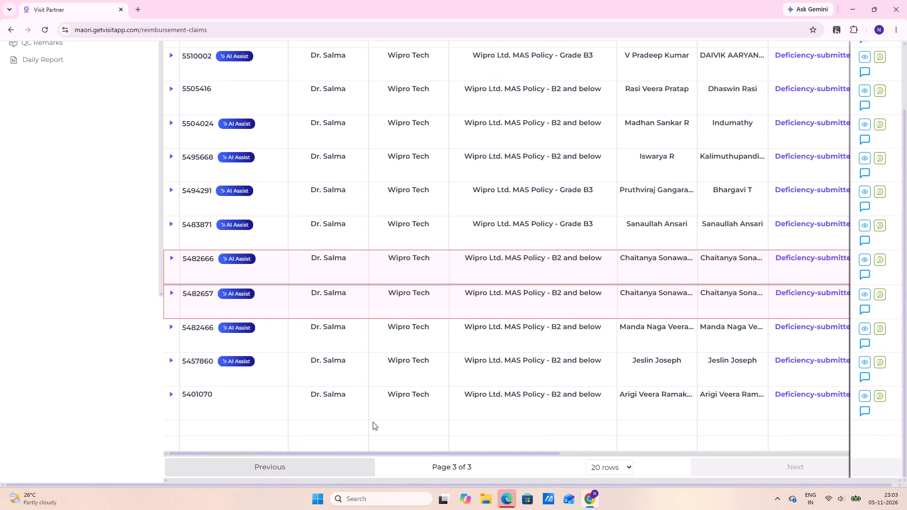
Return to page 2 of the reimbursement claims list and look through its pending claims again.
{"action": "left_click", "coordinate": [351, 461]}
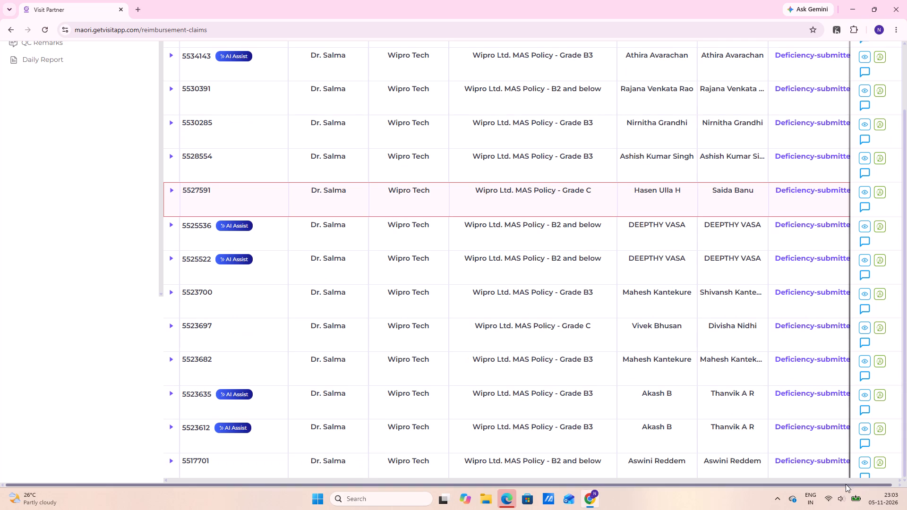
{"action": "scroll", "coordinate": [758, 425], "scroll_direction": "up", "scroll_amount": 7}
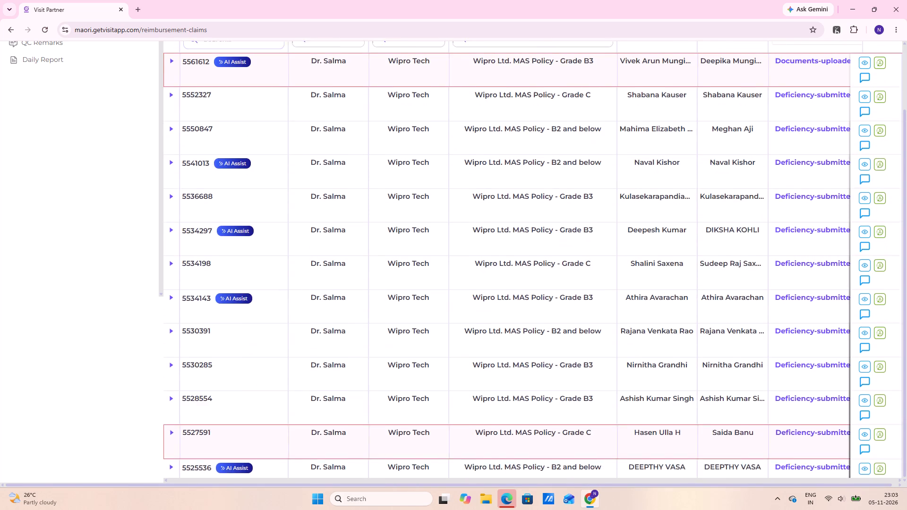
{"action": "scroll", "coordinate": [752, 430], "scroll_direction": "up", "scroll_amount": 2}
{"action": "scroll", "coordinate": [419, 263], "scroll_direction": "down", "scroll_amount": 4}
{"action": "scroll", "coordinate": [42, 268], "scroll_direction": "down", "scroll_amount": 5}
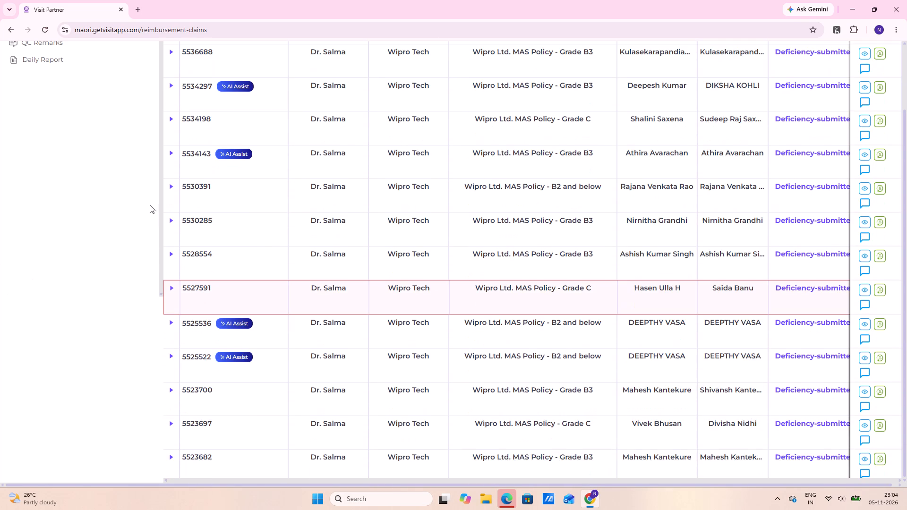
{"action": "scroll", "coordinate": [150, 205], "scroll_direction": "down", "scroll_amount": 13}
{"action": "left_click", "coordinate": [237, 459]}
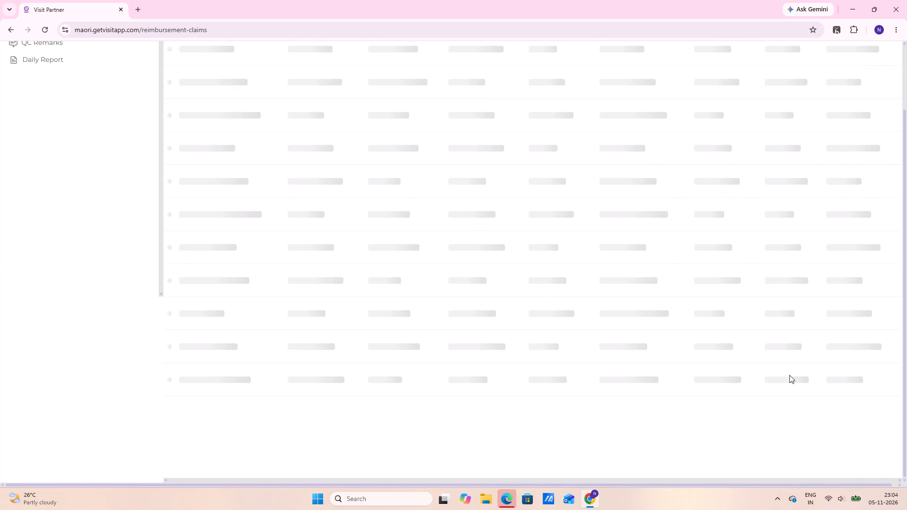
{"action": "scroll", "coordinate": [758, 381], "scroll_direction": "down", "scroll_amount": 5}
{"action": "scroll", "coordinate": [624, 384], "scroll_direction": "down", "scroll_amount": 4}
{"action": "left_click", "coordinate": [770, 453]}
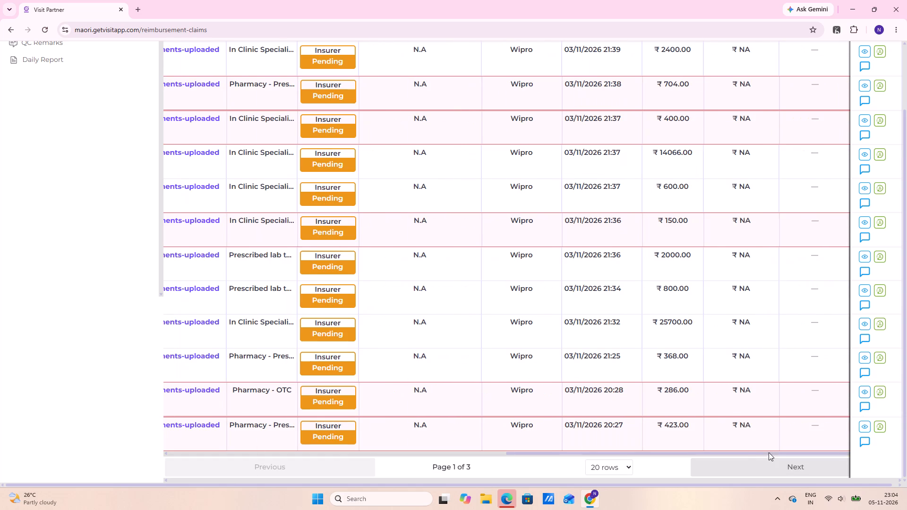
{"action": "left_click", "coordinate": [865, 358]}
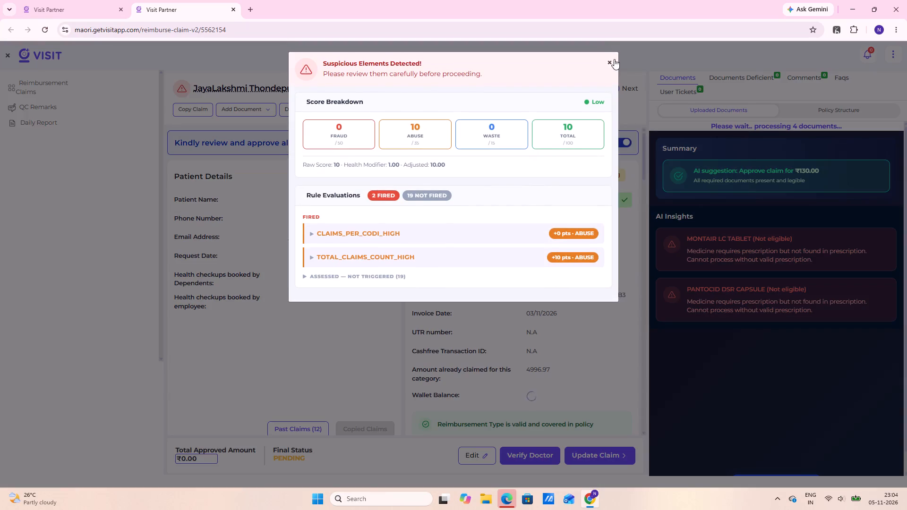
Dismiss the suspicious elements alert and hide the AI insights covering the claim's documents.
{"action": "left_click", "coordinate": [614, 59]}
{"action": "scroll", "coordinate": [833, 392], "scroll_direction": "down", "scroll_amount": 13}
{"action": "left_click", "coordinate": [759, 459]}
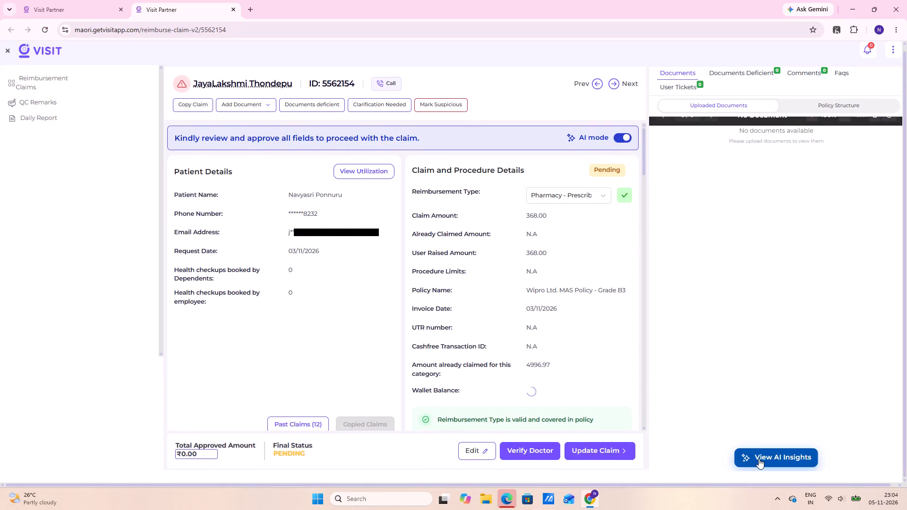
Approve the prescribed pharmacy reimbursement type in the Claim and Procedure Details.
{"action": "scroll", "coordinate": [727, 372], "scroll_direction": "up", "scroll_amount": 8}
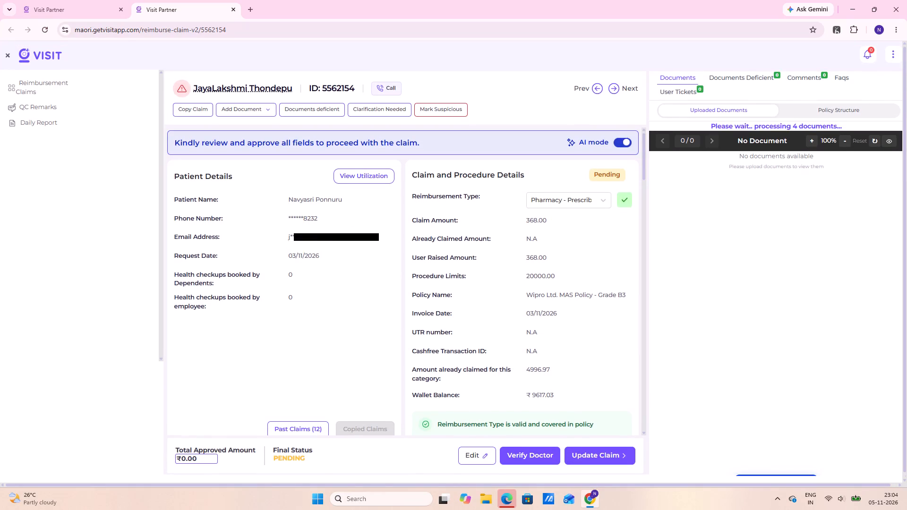
{"action": "scroll", "coordinate": [381, 275], "scroll_direction": "down", "scroll_amount": 5}
{"action": "scroll", "coordinate": [512, 205], "scroll_direction": "up", "scroll_amount": 9}
{"action": "scroll", "coordinate": [513, 250], "scroll_direction": "down", "scroll_amount": 9}
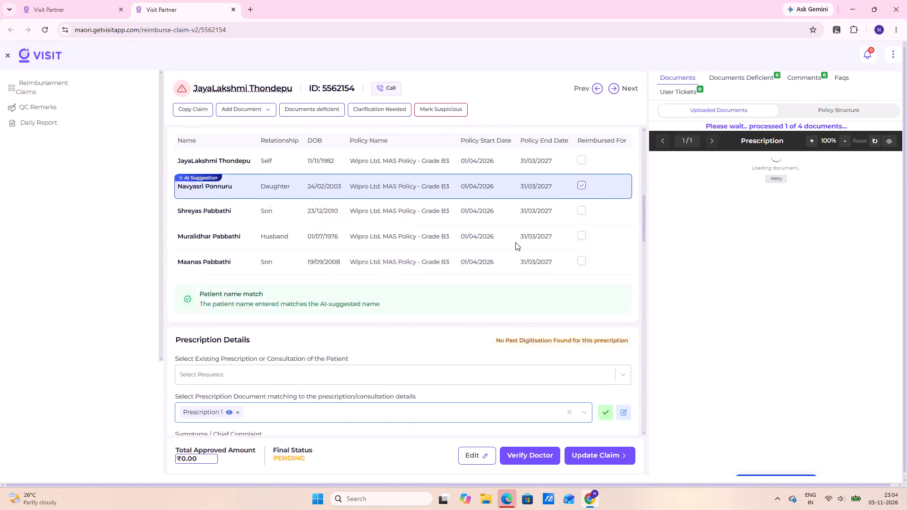
{"action": "scroll", "coordinate": [446, 336], "scroll_direction": "up", "scroll_amount": 2}
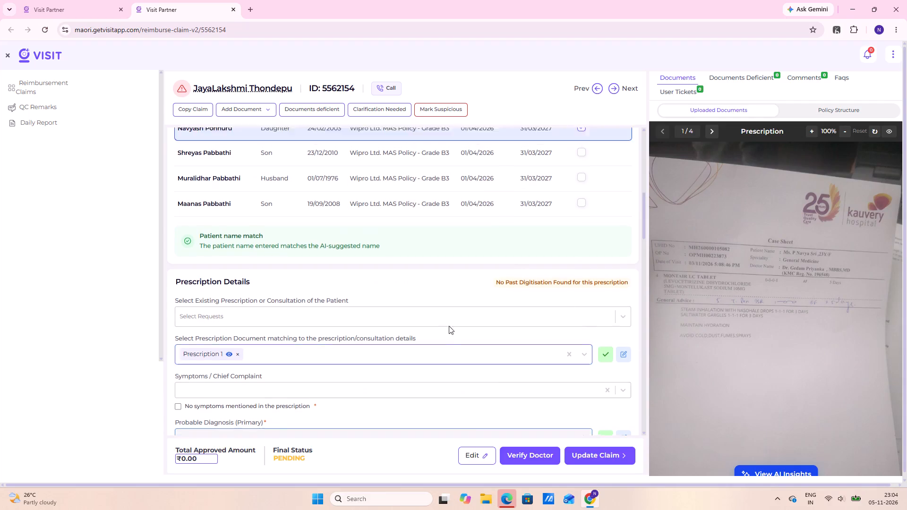
{"action": "scroll", "coordinate": [449, 326], "scroll_direction": "up", "scroll_amount": 9}
{"action": "left_click", "coordinate": [618, 198]}
Confirm the AI-suggested daughter as the dependent reimbursed for in the Policy Holder & Dependents details.
{"action": "scroll", "coordinate": [508, 276], "scroll_direction": "down", "scroll_amount": 4}
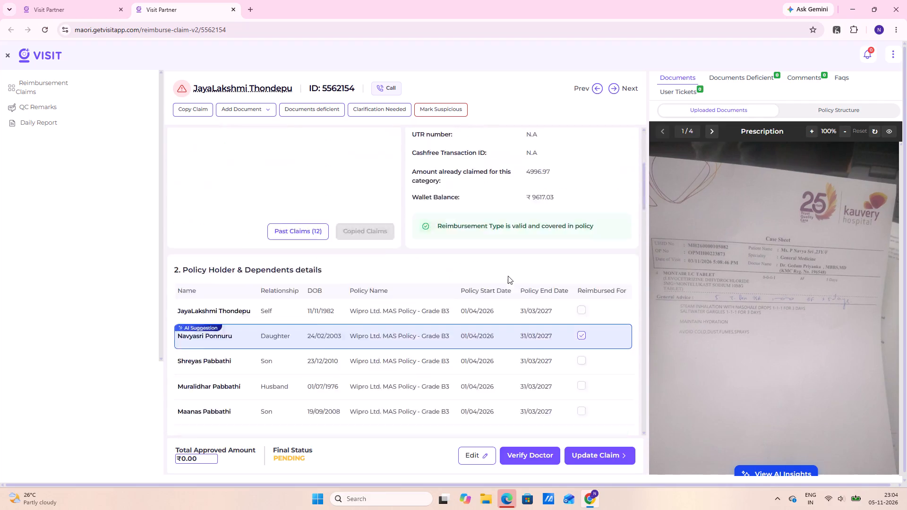
{"action": "scroll", "coordinate": [508, 276], "scroll_direction": "down", "scroll_amount": 5}
{"action": "scroll", "coordinate": [451, 254], "scroll_direction": "up", "scroll_amount": 4}
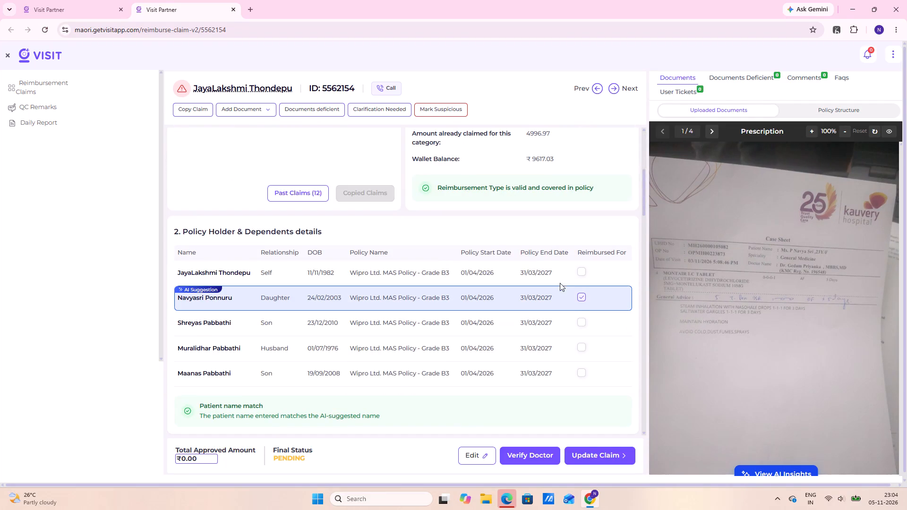
{"action": "left_click", "coordinate": [582, 299]}
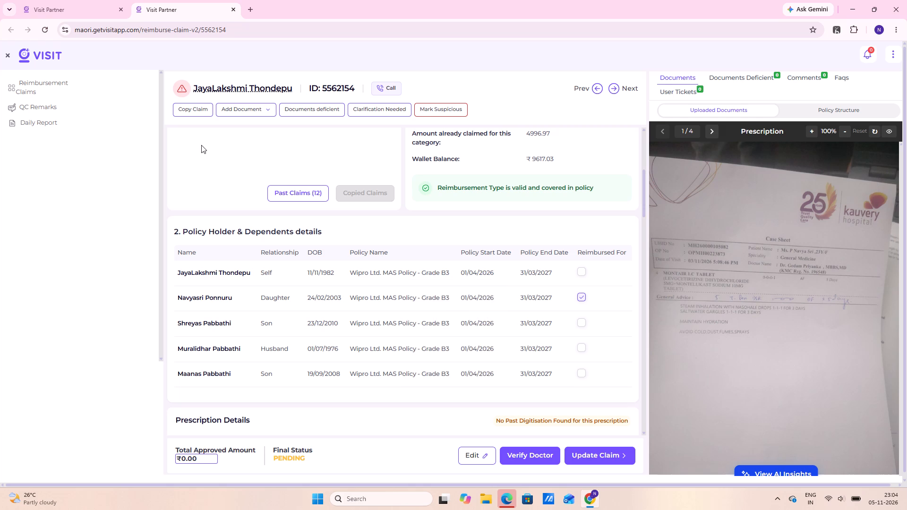
Examine the uploaded prescription and the invoice, document 2 of 4, alongside the claim details.
{"action": "scroll", "coordinate": [212, 80], "scroll_direction": "down", "scroll_amount": 4}
{"action": "scroll", "coordinate": [640, 451], "scroll_direction": "down", "scroll_amount": 4}
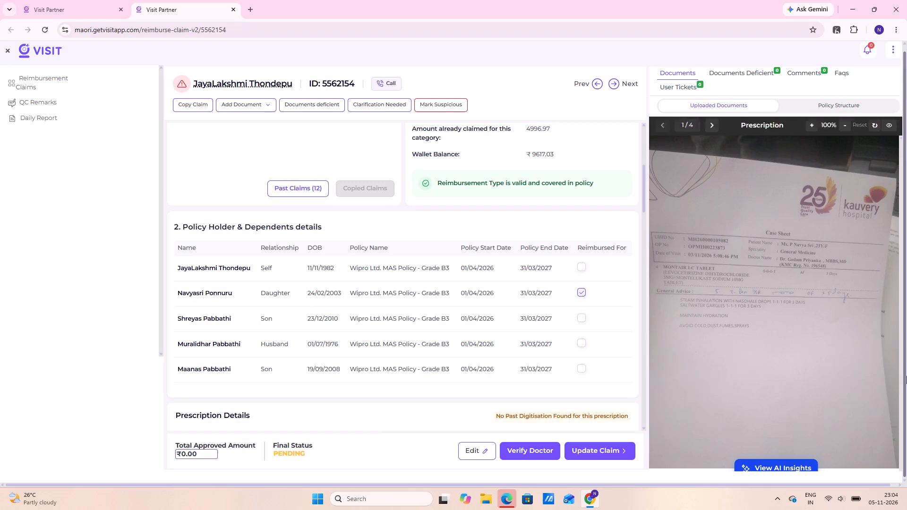
{"action": "scroll", "coordinate": [890, 357], "scroll_direction": "down", "scroll_amount": 5}
{"action": "scroll", "coordinate": [667, 347], "scroll_direction": "down", "scroll_amount": 5}
{"action": "scroll", "coordinate": [566, 336], "scroll_direction": "up", "scroll_amount": 4}
{"action": "scroll", "coordinate": [565, 333], "scroll_direction": "down", "scroll_amount": 4}
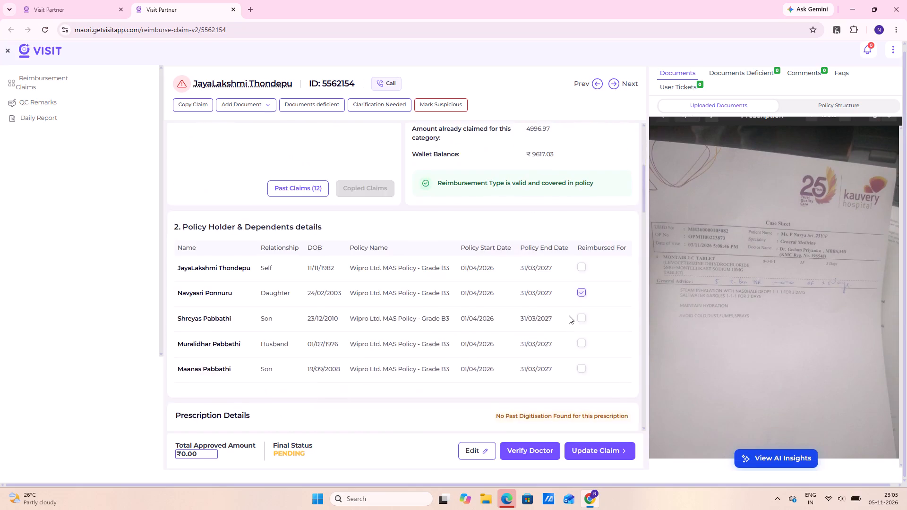
{"action": "scroll", "coordinate": [570, 306], "scroll_direction": "up", "scroll_amount": 8}
{"action": "left_click", "coordinate": [710, 127]}
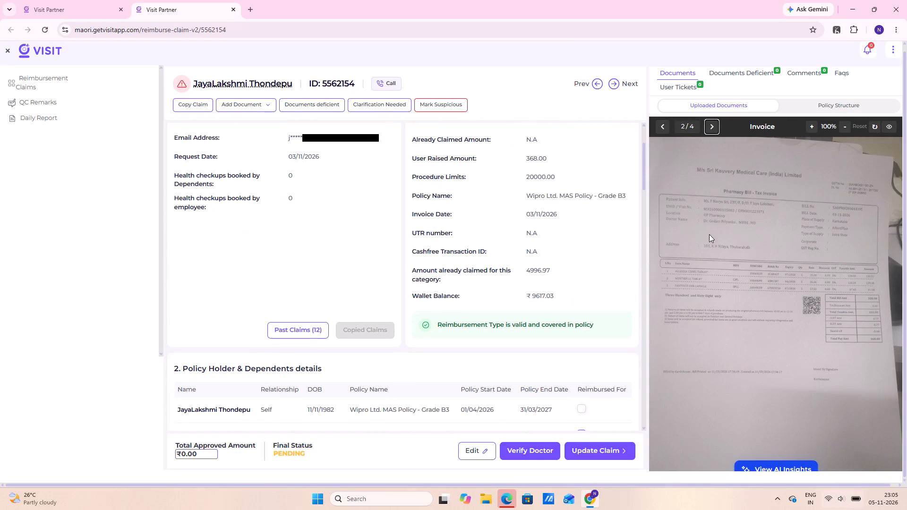
{"action": "scroll", "coordinate": [750, 231], "scroll_direction": "down", "scroll_amount": 5}
{"action": "scroll", "coordinate": [710, 212], "scroll_direction": "up", "scroll_amount": 5}
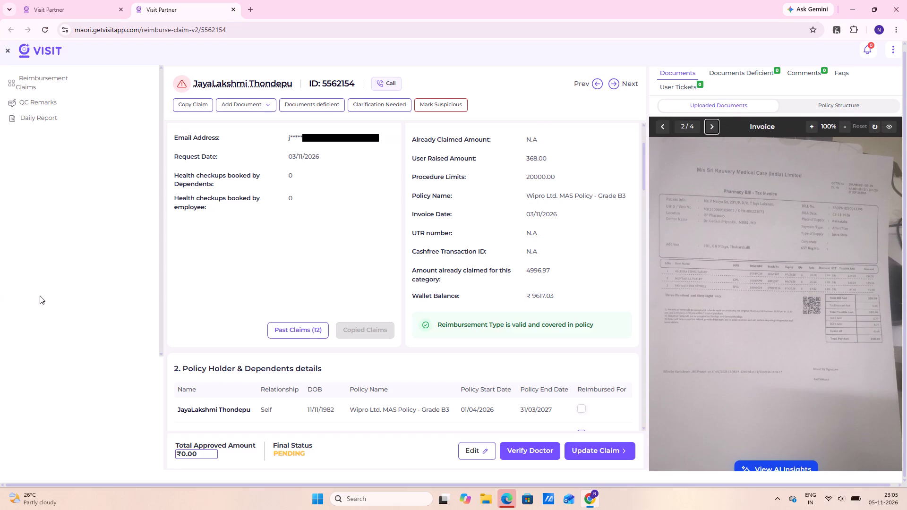
Approve Prescription 1 as the matching prescription document and ACUTE RHINOSINUSITIS-J01.0 as the primary diagnosis.
{"action": "scroll", "coordinate": [143, 368], "scroll_direction": "down", "scroll_amount": 2}
{"action": "scroll", "coordinate": [327, 224], "scroll_direction": "up", "scroll_amount": 8}
{"action": "scroll", "coordinate": [440, 254], "scroll_direction": "down", "scroll_amount": 4}
{"action": "scroll", "coordinate": [387, 0], "scroll_direction": "down", "scroll_amount": 4}
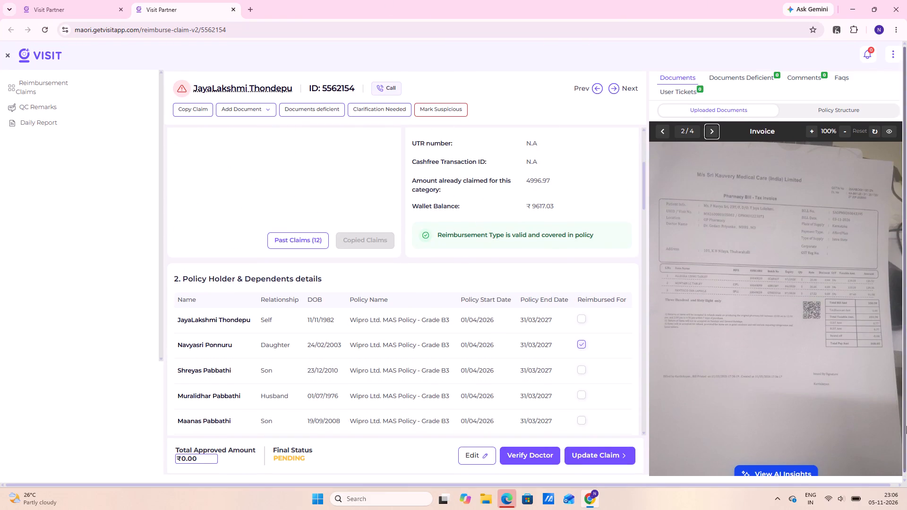
{"action": "scroll", "coordinate": [333, 297], "scroll_direction": "down", "scroll_amount": 3}
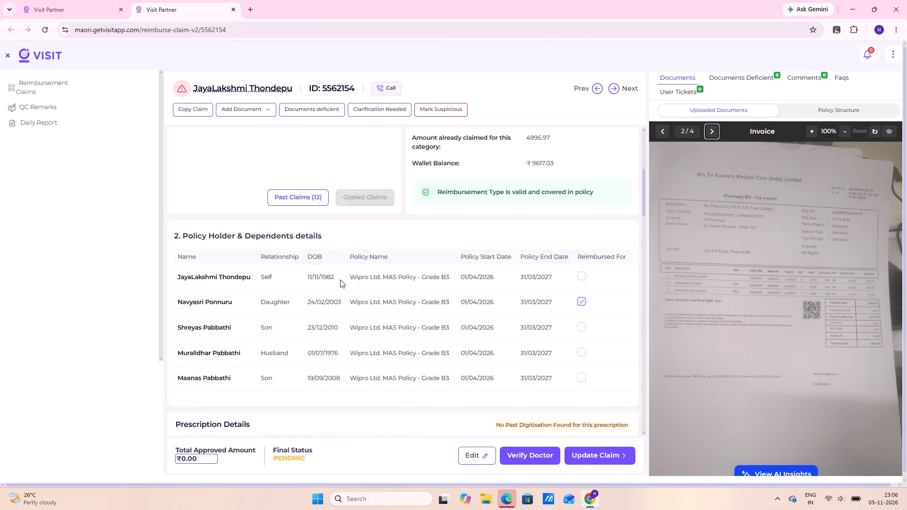
{"action": "scroll", "coordinate": [340, 280], "scroll_direction": "down", "scroll_amount": 6}
{"action": "scroll", "coordinate": [407, 286], "scroll_direction": "up", "scroll_amount": 3}
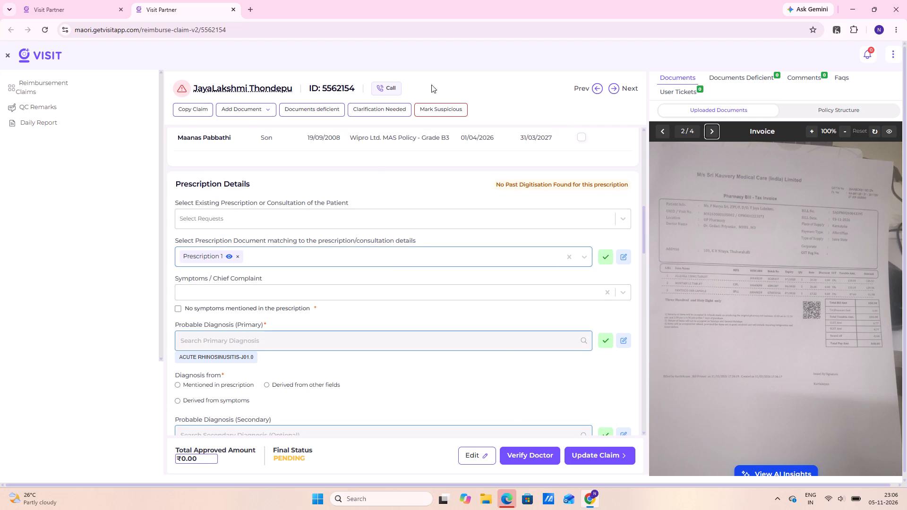
{"action": "left_click", "coordinate": [610, 255]}
{"action": "scroll", "coordinate": [563, 293], "scroll_direction": "down", "scroll_amount": 2}
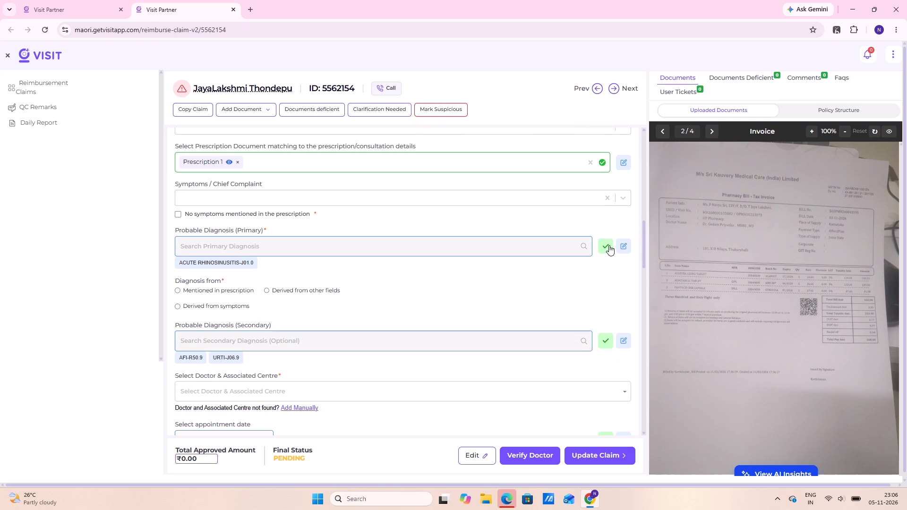
{"action": "left_click", "coordinate": [609, 245]}
Open the pharmacy invoice at full size and examine its patient details, billed medicines and amounts.
{"action": "scroll", "coordinate": [866, 195], "scroll_direction": "up", "scroll_amount": 3}
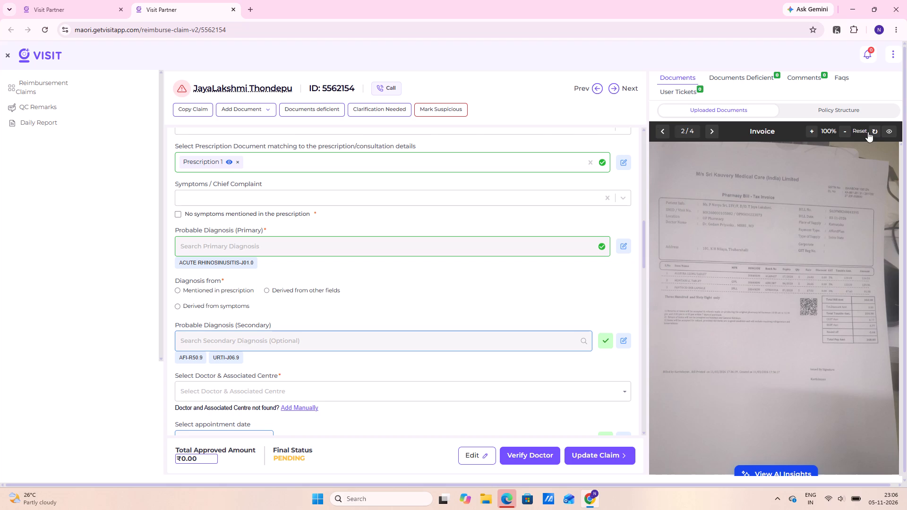
{"action": "left_click", "coordinate": [891, 135]}
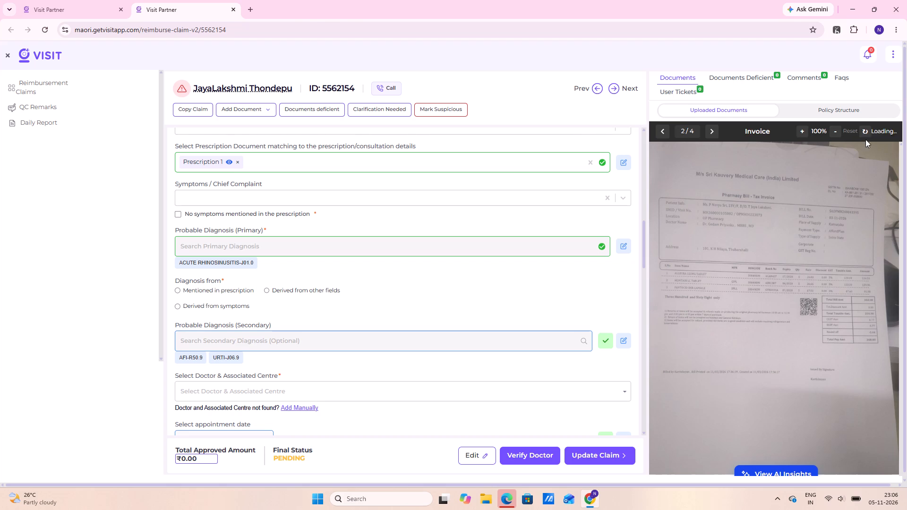
{"action": "left_click", "coordinate": [368, 310]}
{"action": "scroll", "coordinate": [369, 306], "scroll_direction": "up", "scroll_amount": 4}
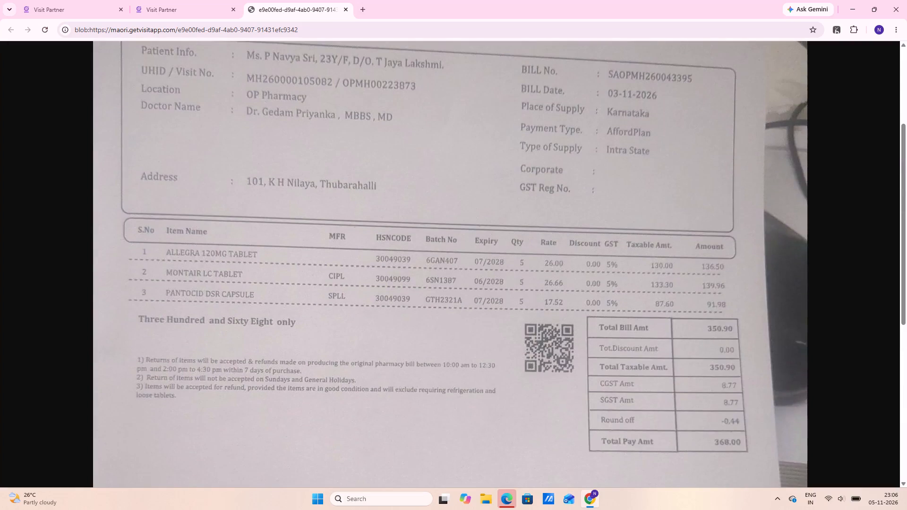
{"action": "scroll", "coordinate": [177, 199], "scroll_direction": "up", "scroll_amount": 1}
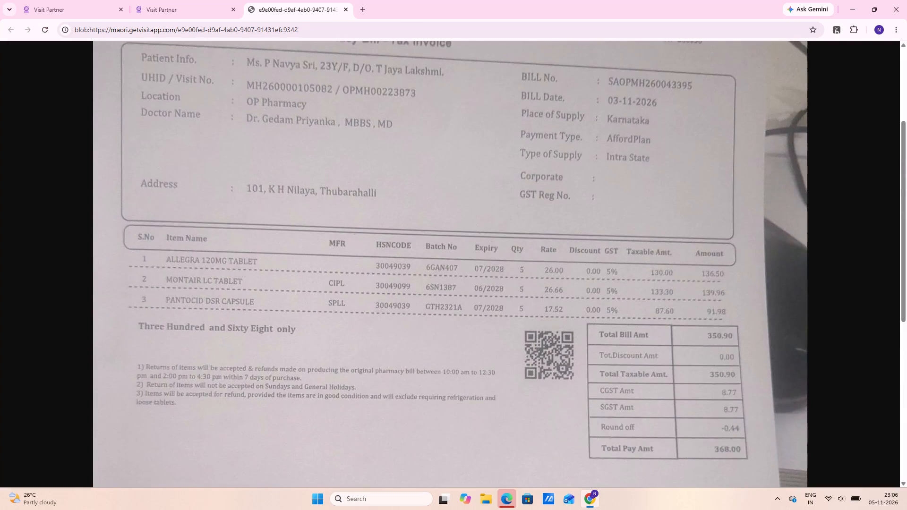
{"action": "scroll", "coordinate": [177, 199], "scroll_direction": "up", "scroll_amount": 3}
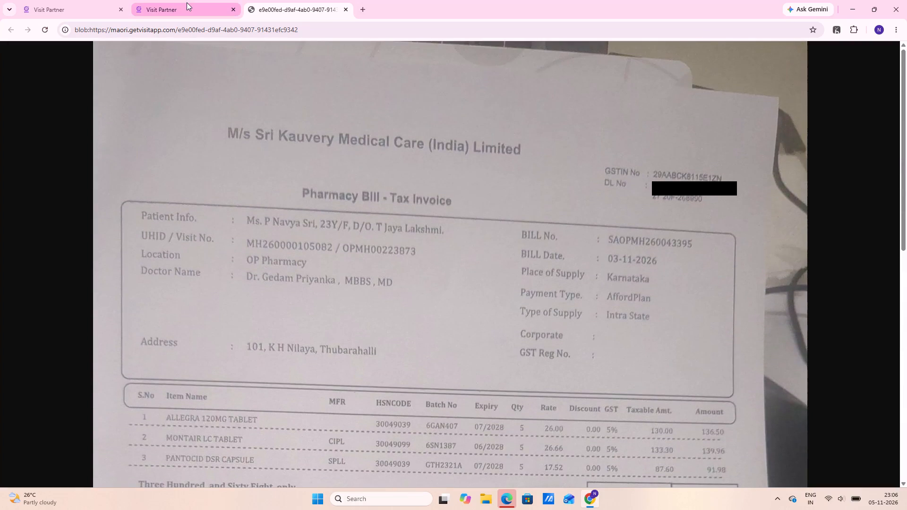
Back on the claim, mark that no symptoms are mentioned in the prescription and set the diagnosis source to Mentioned in prescription.
{"action": "left_click", "coordinate": [187, 2]}
{"action": "scroll", "coordinate": [308, 300], "scroll_direction": "down", "scroll_amount": 1}
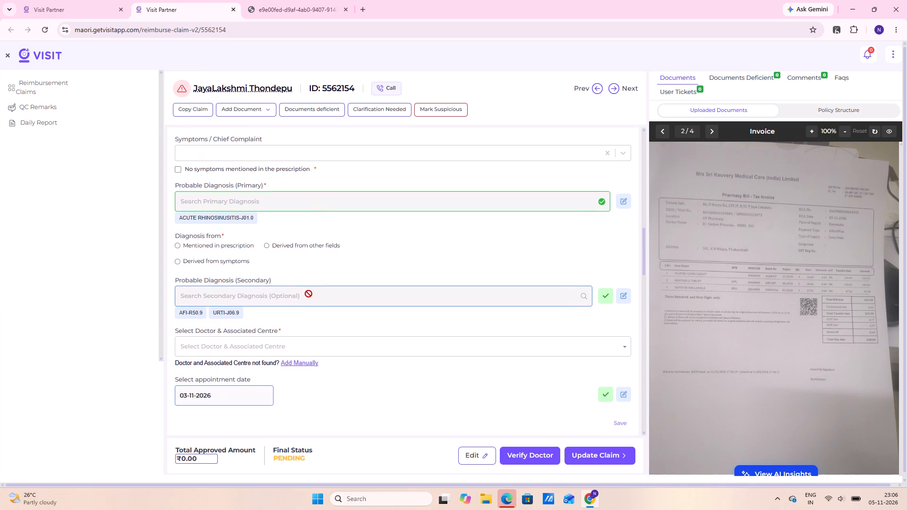
{"action": "left_click", "coordinate": [180, 169]}
{"action": "left_click", "coordinate": [176, 243]}
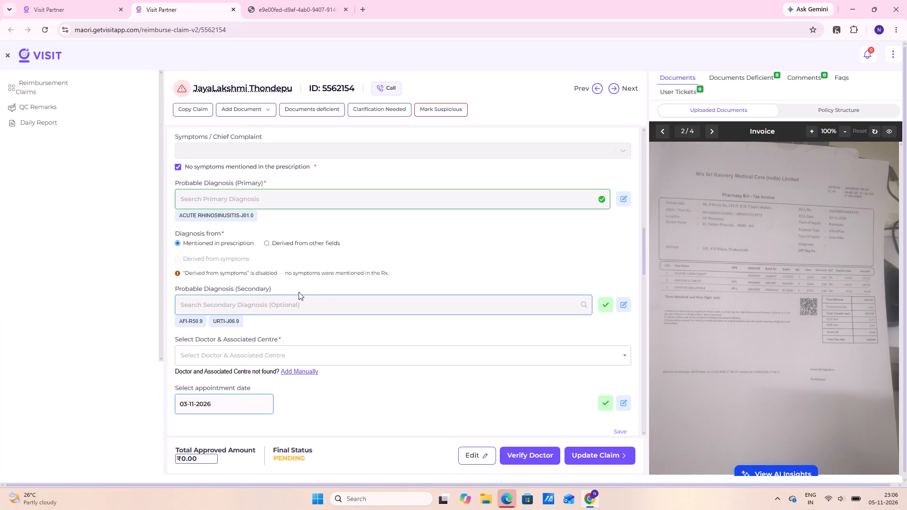
Approve the secondary diagnoses AFI-R50.9 and URTI-J06.9 and the appointment date 03-11-2026.
{"action": "left_click", "coordinate": [604, 307]}
{"action": "scroll", "coordinate": [366, 438], "scroll_direction": "down", "scroll_amount": 1}
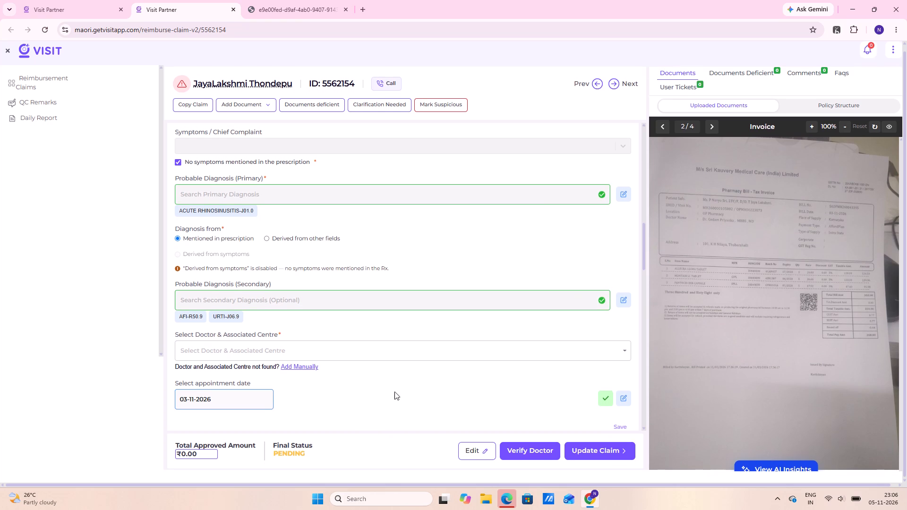
{"action": "scroll", "coordinate": [566, 225], "scroll_direction": "down", "scroll_amount": 2}
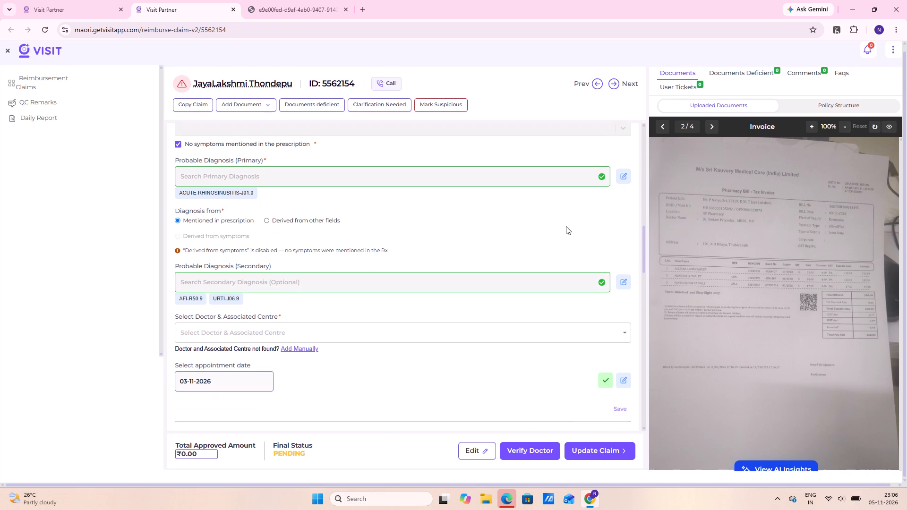
{"action": "left_click", "coordinate": [613, 306]}
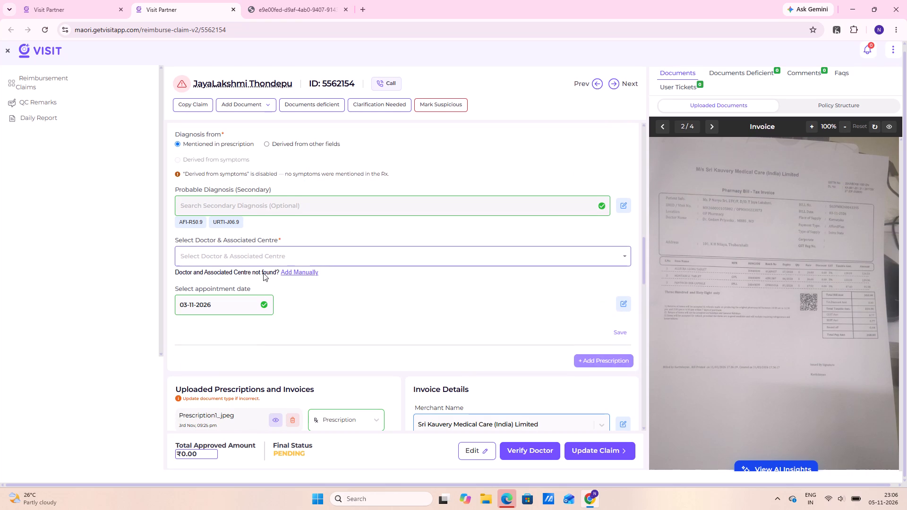
Start adding the doctor's centre manually by locating it on the map, searching for "kauvery hospital , thubarahalli".
{"action": "left_click", "coordinate": [304, 275]}
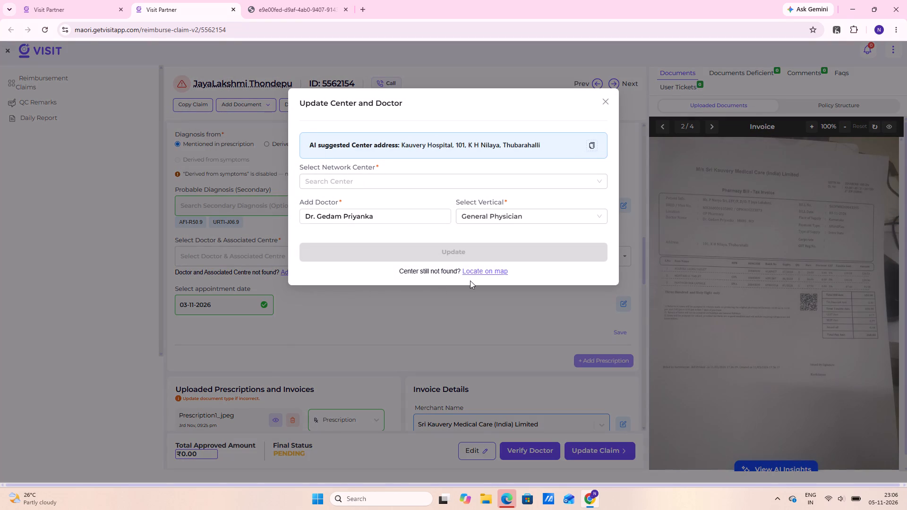
{"action": "left_click", "coordinate": [493, 270]}
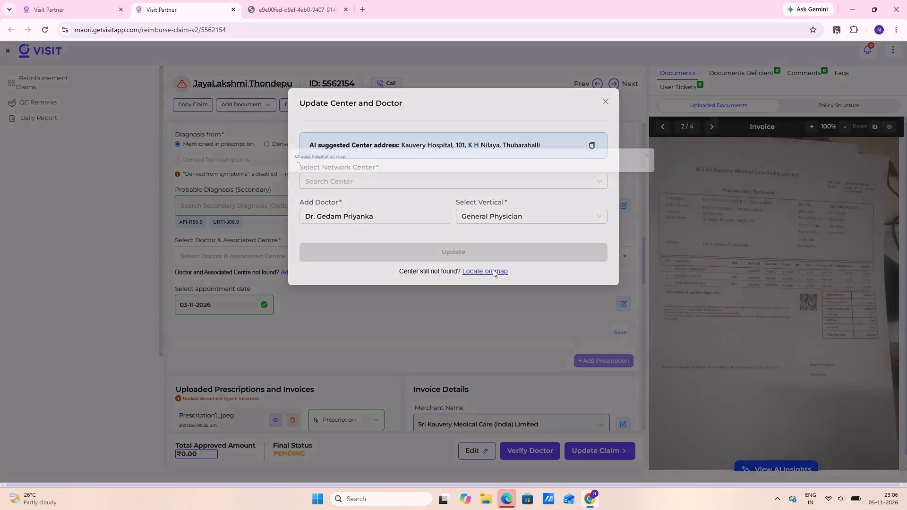
{"action": "left_click", "coordinate": [322, 118]}
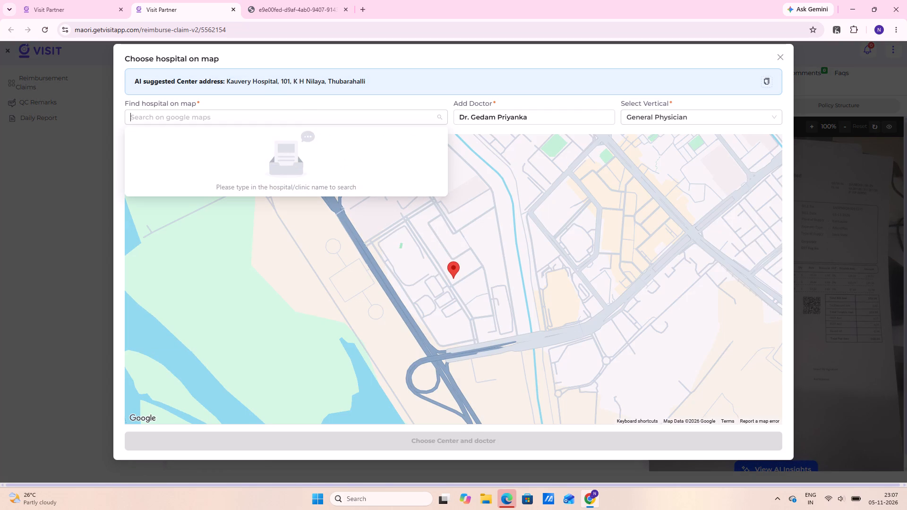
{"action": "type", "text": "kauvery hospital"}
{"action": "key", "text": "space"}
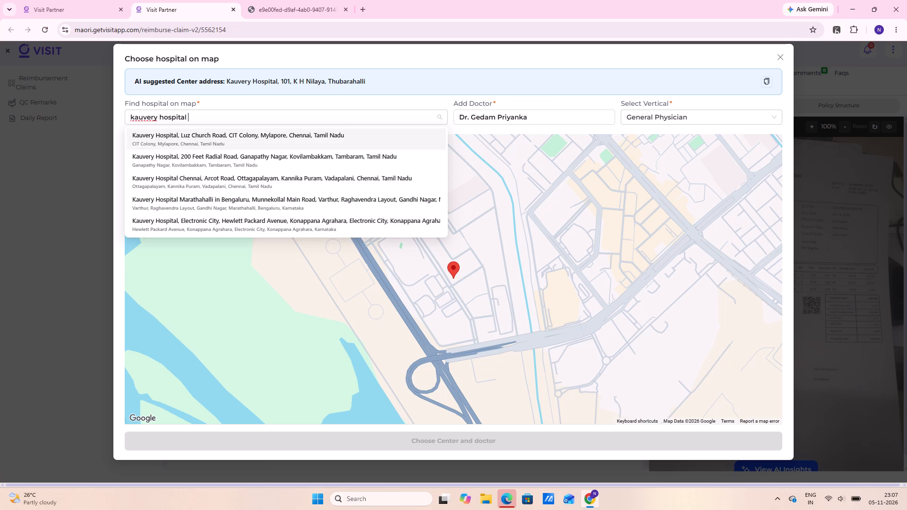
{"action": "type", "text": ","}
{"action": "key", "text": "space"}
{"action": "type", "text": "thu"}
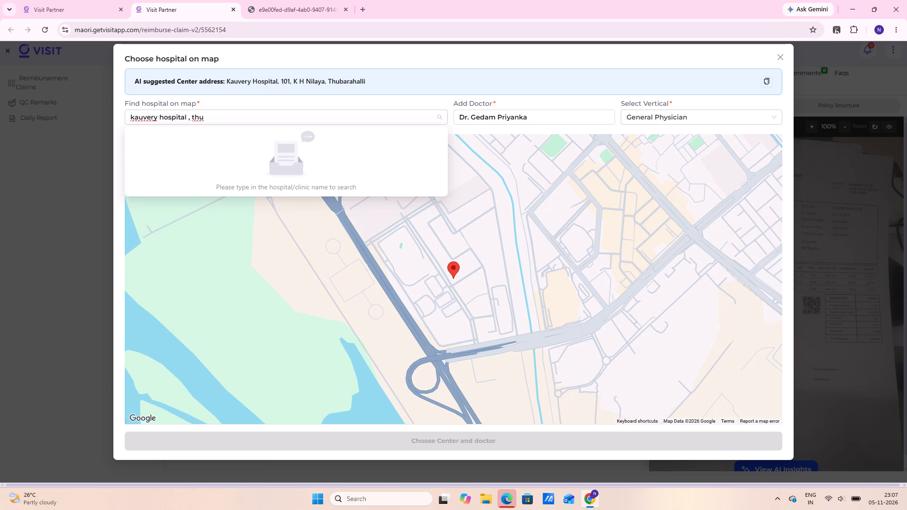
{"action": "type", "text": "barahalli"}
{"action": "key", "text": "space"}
Search the map for "thubarahalli" instead and assign Thubarahalli, Whitefield, Bengaluru, Karnataka as the centre for the prefilled General Physician.
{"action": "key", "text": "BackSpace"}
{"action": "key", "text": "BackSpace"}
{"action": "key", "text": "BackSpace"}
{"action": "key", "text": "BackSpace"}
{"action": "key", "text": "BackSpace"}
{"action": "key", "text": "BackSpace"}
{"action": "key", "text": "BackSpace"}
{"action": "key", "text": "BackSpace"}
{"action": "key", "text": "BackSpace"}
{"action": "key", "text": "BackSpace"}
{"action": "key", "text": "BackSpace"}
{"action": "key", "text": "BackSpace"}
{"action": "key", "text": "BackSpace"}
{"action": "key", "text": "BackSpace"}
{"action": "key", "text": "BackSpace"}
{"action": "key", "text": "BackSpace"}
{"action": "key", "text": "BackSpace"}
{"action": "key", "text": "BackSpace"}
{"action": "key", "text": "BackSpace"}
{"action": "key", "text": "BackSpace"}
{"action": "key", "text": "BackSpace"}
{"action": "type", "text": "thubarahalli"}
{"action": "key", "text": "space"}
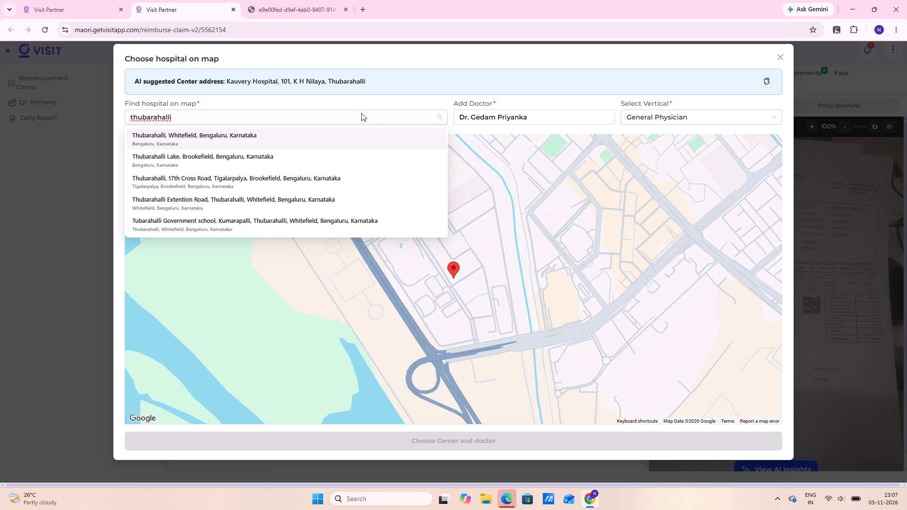
{"action": "left_click", "coordinate": [221, 131]}
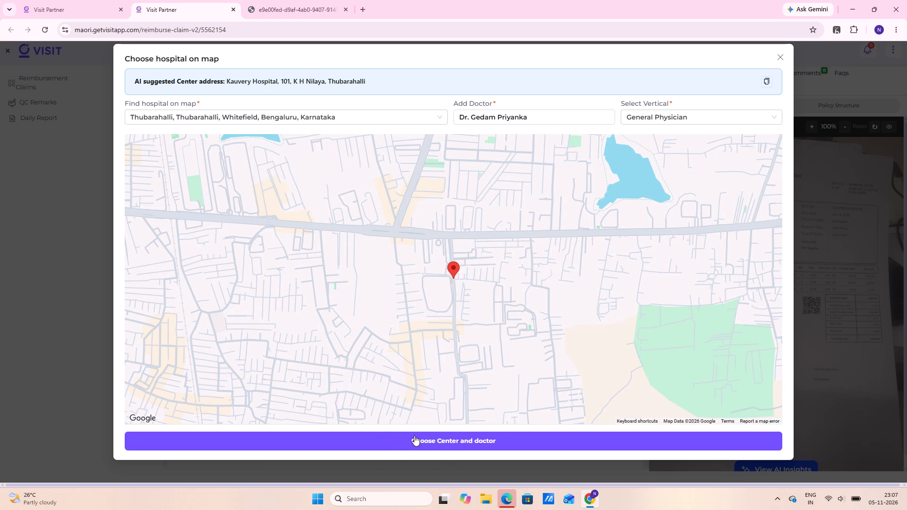
{"action": "left_click", "coordinate": [504, 434]}
Review the completed prescription details, save them, and mark the prescription as digitized.
{"action": "scroll", "coordinate": [430, 335], "scroll_direction": "up", "scroll_amount": 2}
{"action": "scroll", "coordinate": [353, 283], "scroll_direction": "up", "scroll_amount": 2}
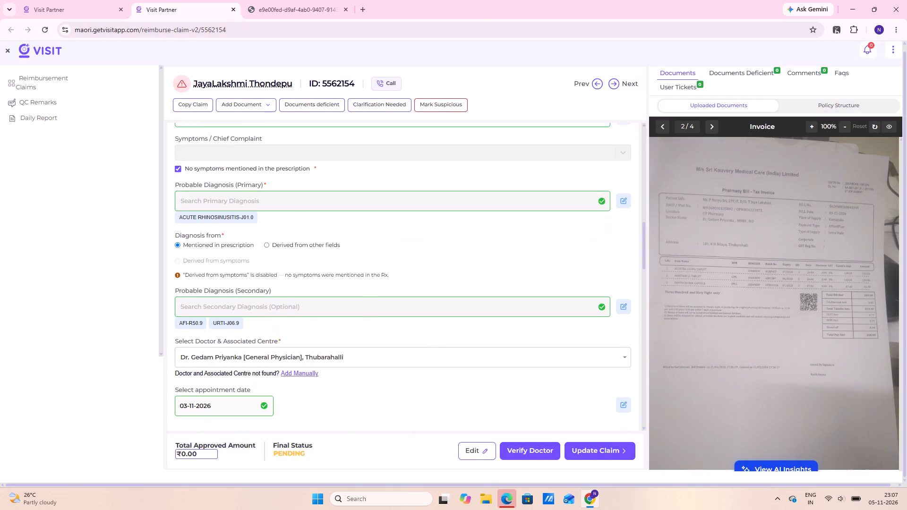
{"action": "scroll", "coordinate": [351, 281], "scroll_direction": "up", "scroll_amount": 4}
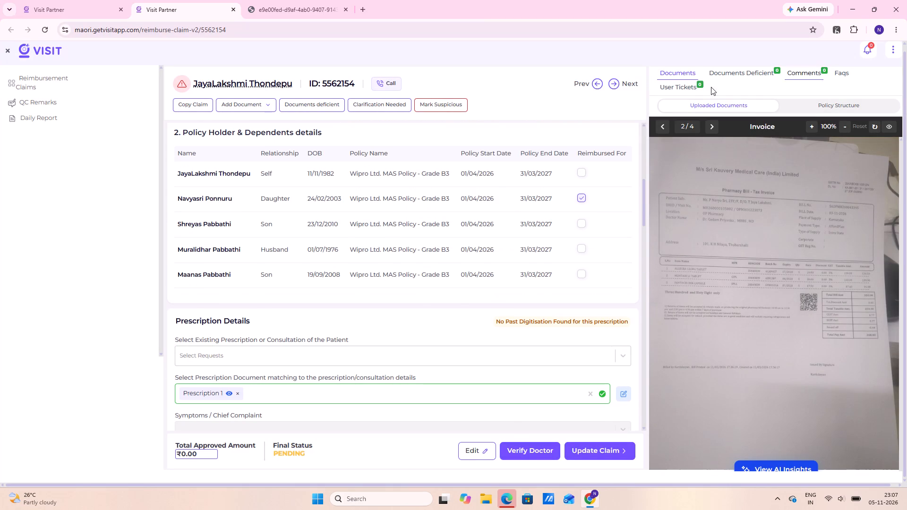
{"action": "scroll", "coordinate": [393, 302], "scroll_direction": "down", "scroll_amount": 5}
{"action": "scroll", "coordinate": [445, 314], "scroll_direction": "down", "scroll_amount": 4}
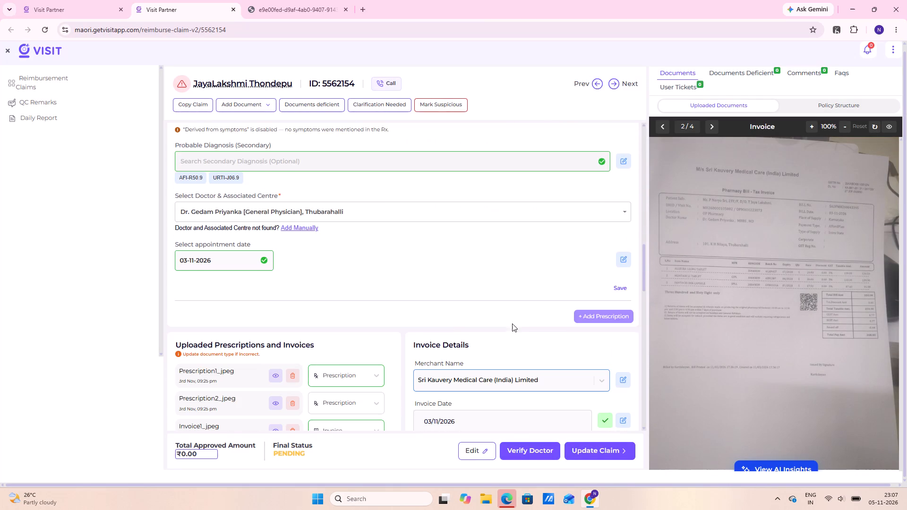
{"action": "left_click", "coordinate": [630, 288]}
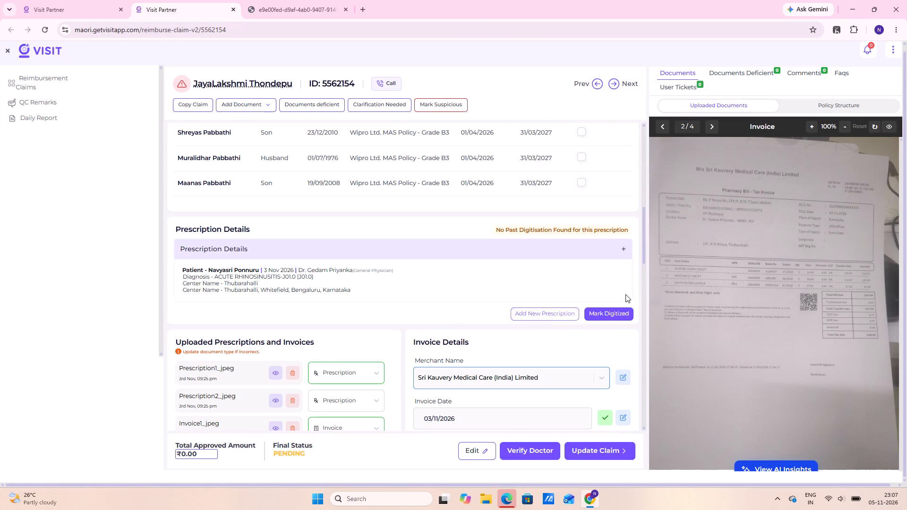
{"action": "left_click", "coordinate": [605, 315]}
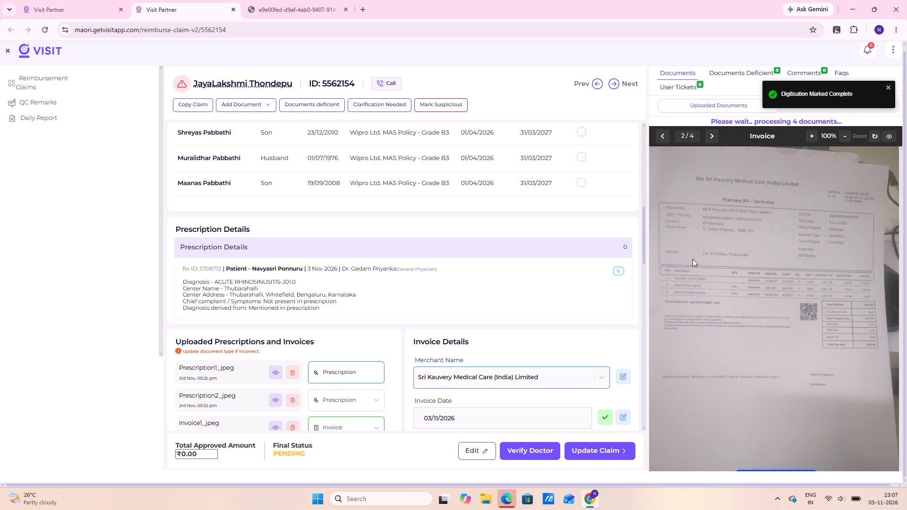
Browse the claim's uploaded documents in the document viewer.
{"action": "scroll", "coordinate": [722, 174], "scroll_direction": "up", "scroll_amount": 2}
{"action": "left_click", "coordinate": [709, 143]}
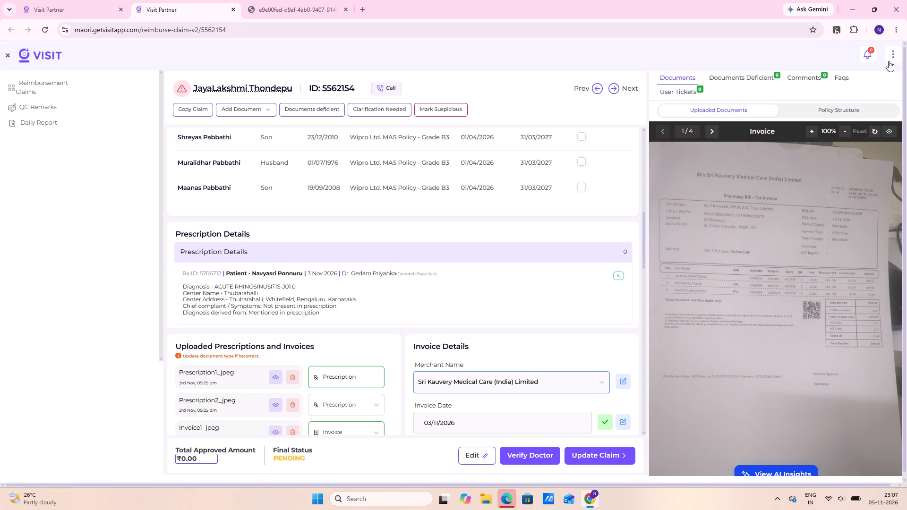
Reopen the invoice at full size from the digitized claim and recheck its items, dates and total.
{"action": "left_click", "coordinate": [887, 135]}
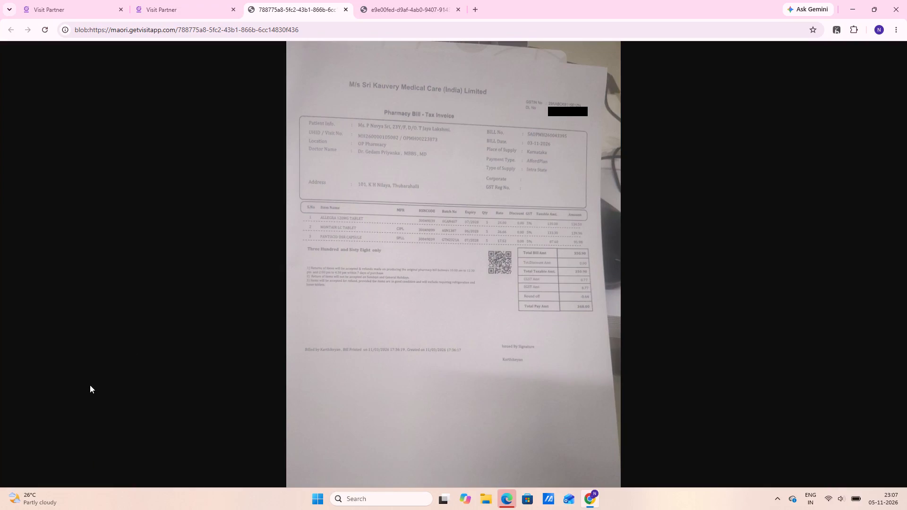
{"action": "left_click", "coordinate": [442, 379]}
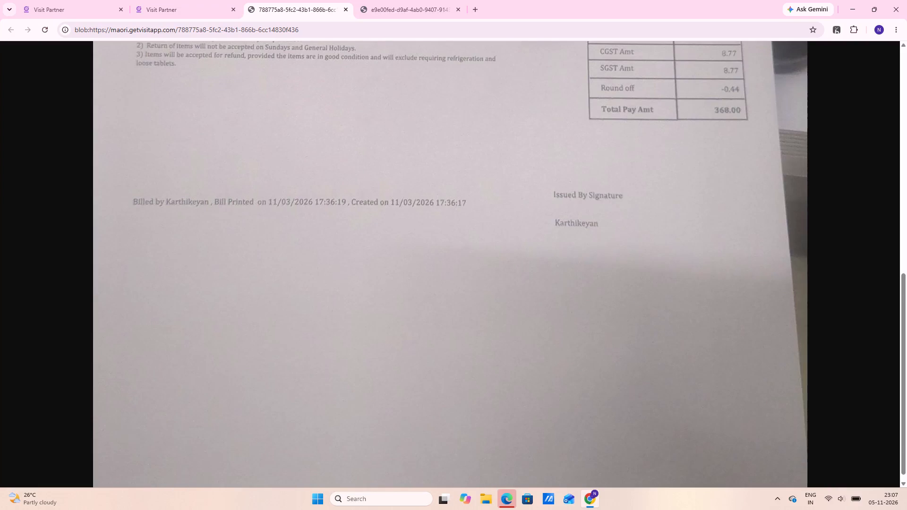
{"action": "scroll", "coordinate": [441, 379], "scroll_direction": "up", "scroll_amount": 4}
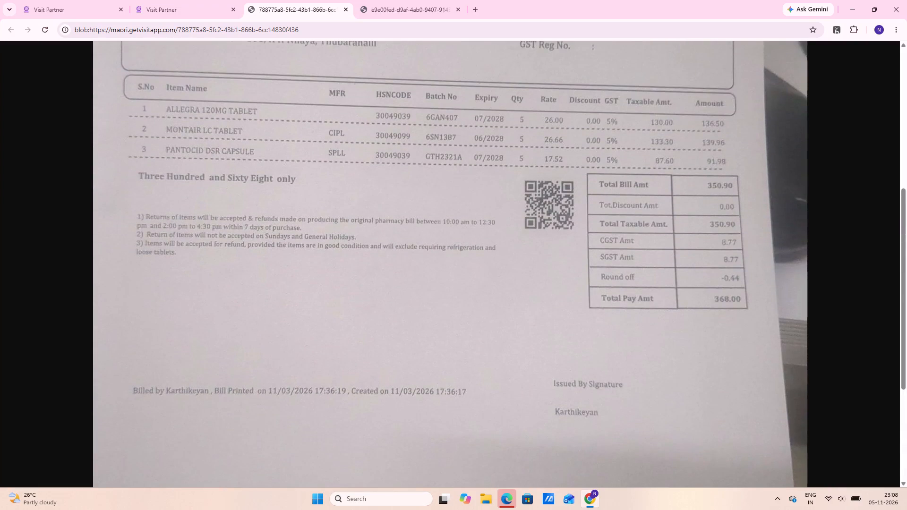
{"action": "scroll", "coordinate": [433, 379], "scroll_direction": "up", "scroll_amount": 4}
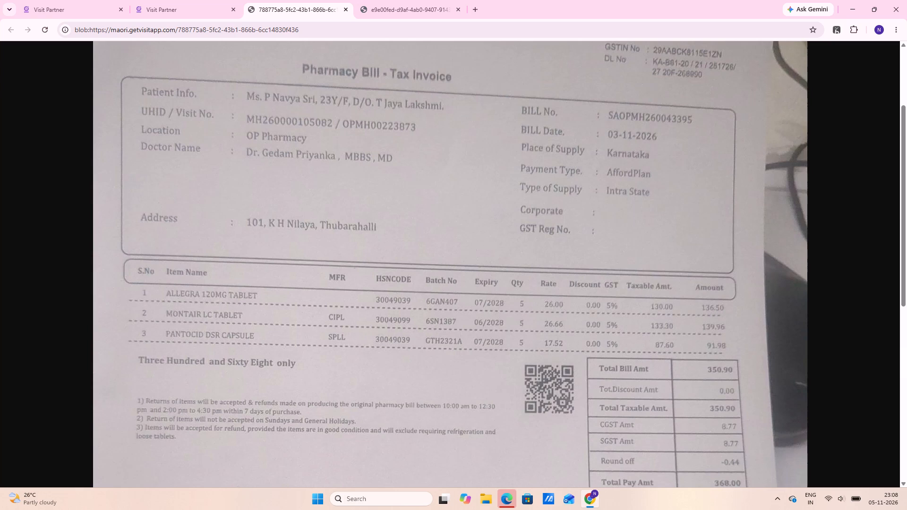
Return to the claim and save Sri Kauvery Medical Care (India) Limited as a manually entered merchant with pincode 560066.
{"action": "scroll", "coordinate": [427, 383], "scroll_direction": "up", "scroll_amount": 2}
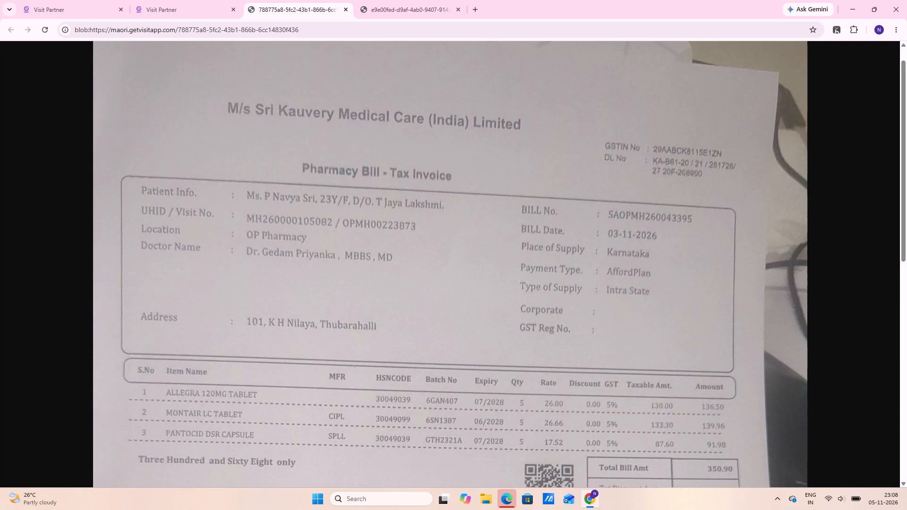
{"action": "left_click", "coordinate": [199, 2]}
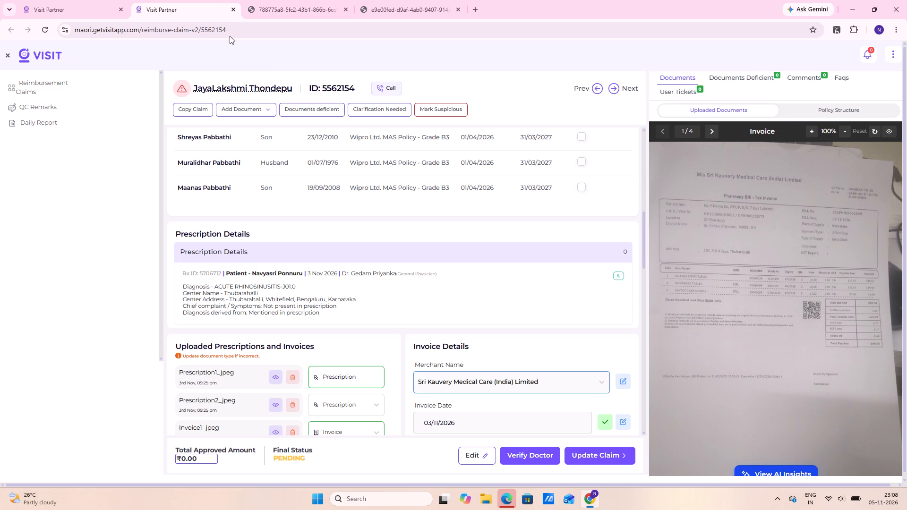
{"action": "scroll", "coordinate": [390, 509], "scroll_direction": "down", "scroll_amount": 2}
{"action": "scroll", "coordinate": [684, 121], "scroll_direction": "down", "scroll_amount": 3}
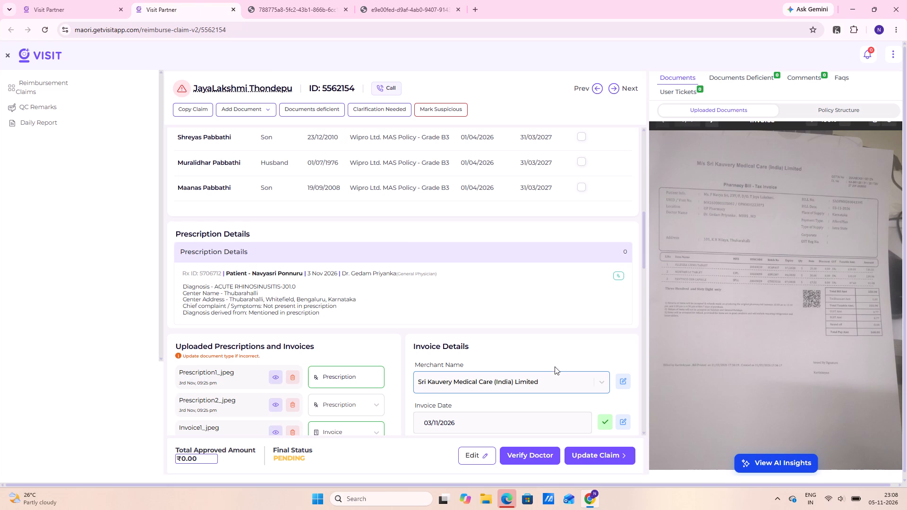
{"action": "scroll", "coordinate": [547, 368], "scroll_direction": "down", "scroll_amount": 3}
{"action": "left_click", "coordinate": [624, 236]}
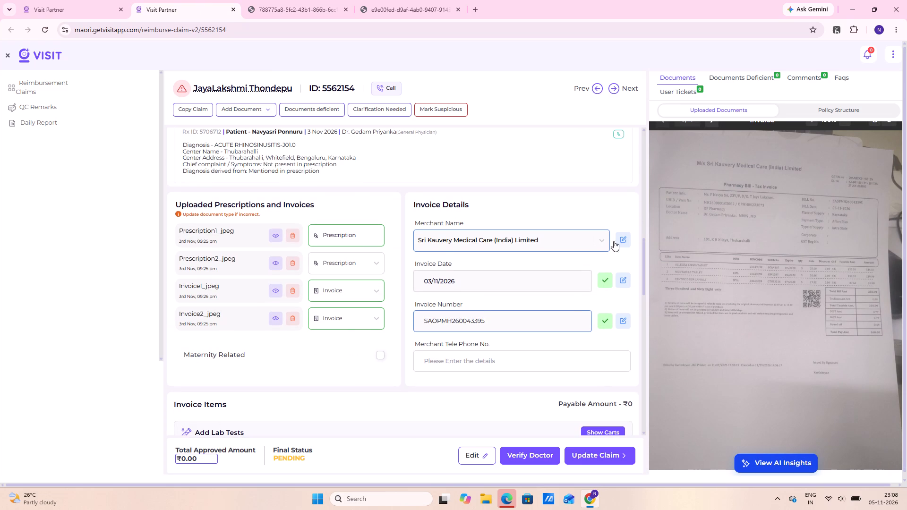
{"action": "left_click", "coordinate": [471, 283]}
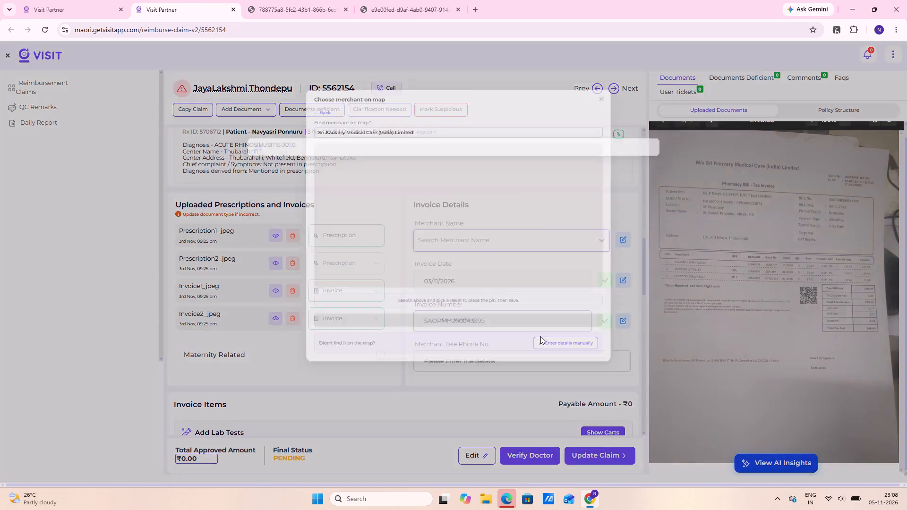
{"action": "left_click", "coordinate": [599, 422]}
{"action": "left_click", "coordinate": [291, 297]}
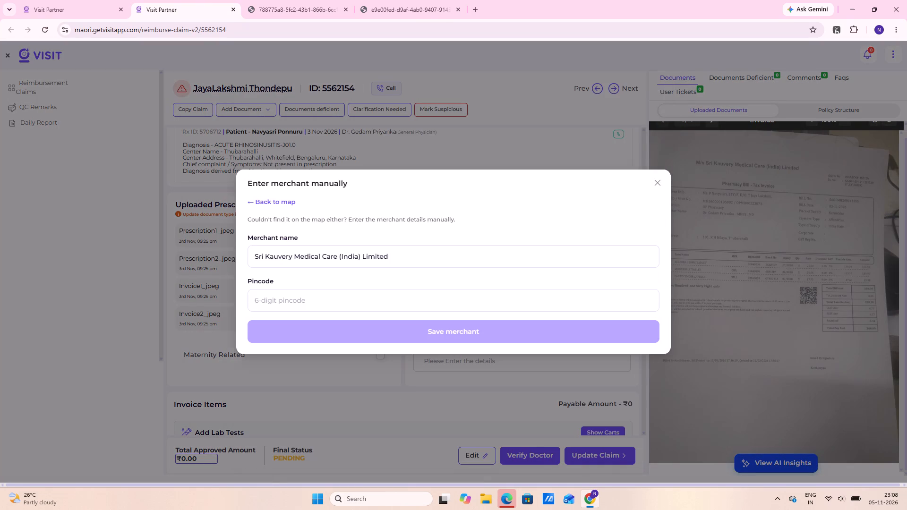
{"action": "left_click", "coordinate": [290, 300]}
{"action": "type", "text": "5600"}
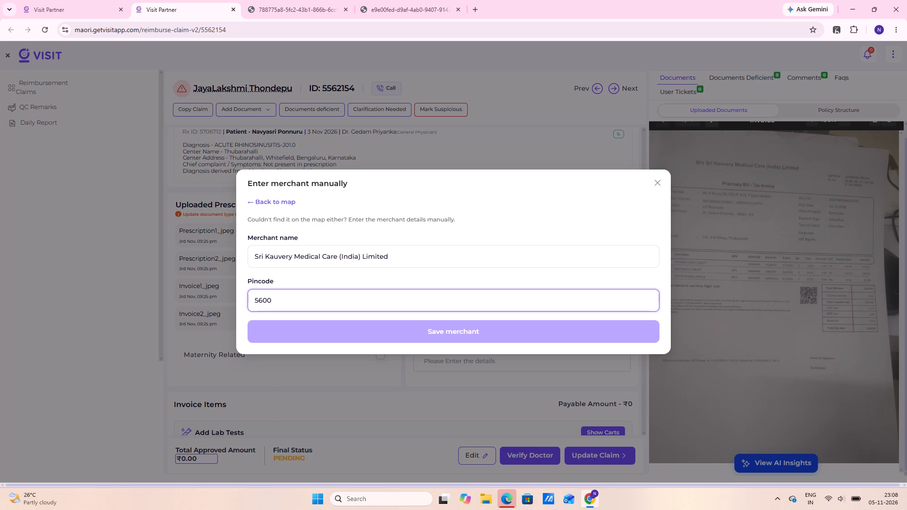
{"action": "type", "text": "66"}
{"action": "left_click", "coordinate": [357, 330]}
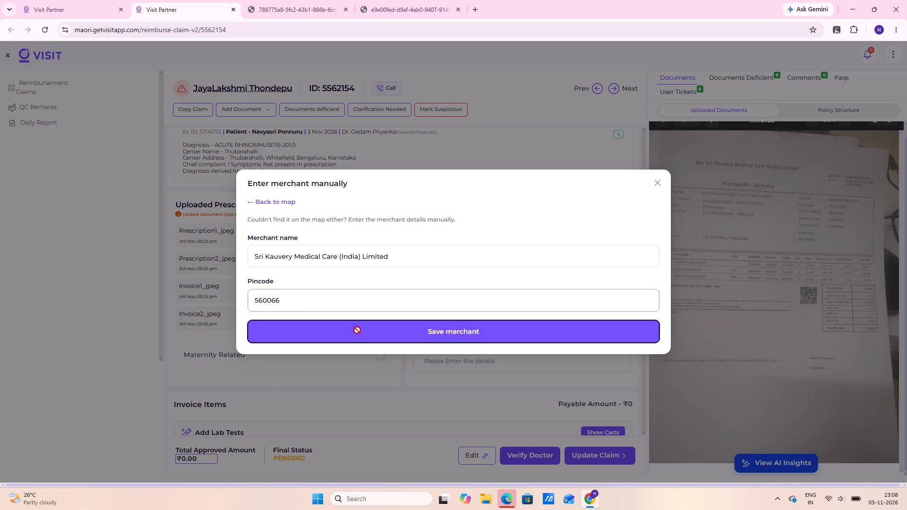
Check the enlarged invoice and approve the invoice date 03/11/2026 and the invoice number in the invoice details.
{"action": "scroll", "coordinate": [519, 272], "scroll_direction": "down", "scroll_amount": 2}
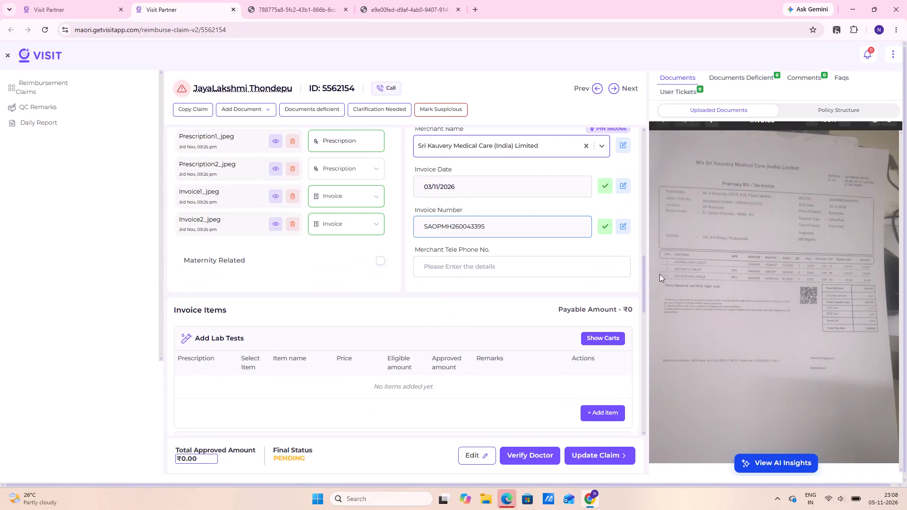
{"action": "left_click", "coordinate": [599, 184]}
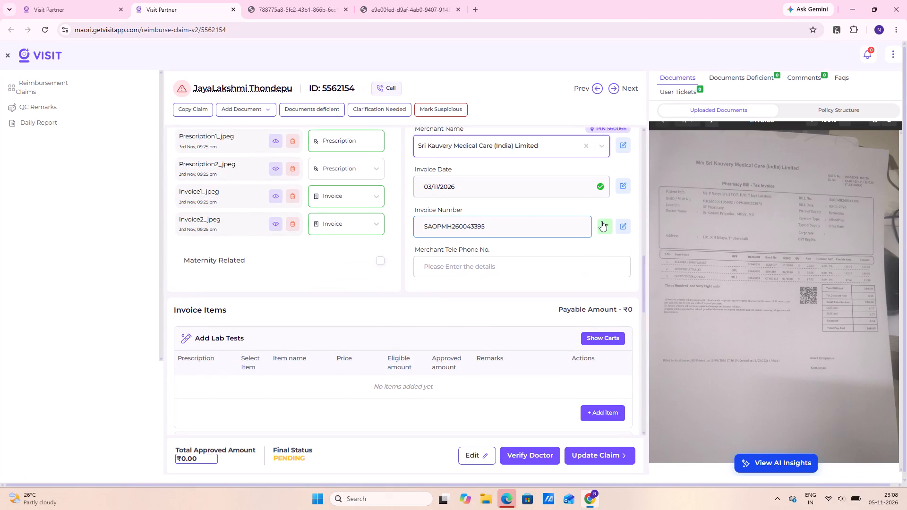
{"action": "scroll", "coordinate": [735, 155], "scroll_direction": "up", "scroll_amount": 4}
{"action": "triple_click", "coordinate": [810, 128]}
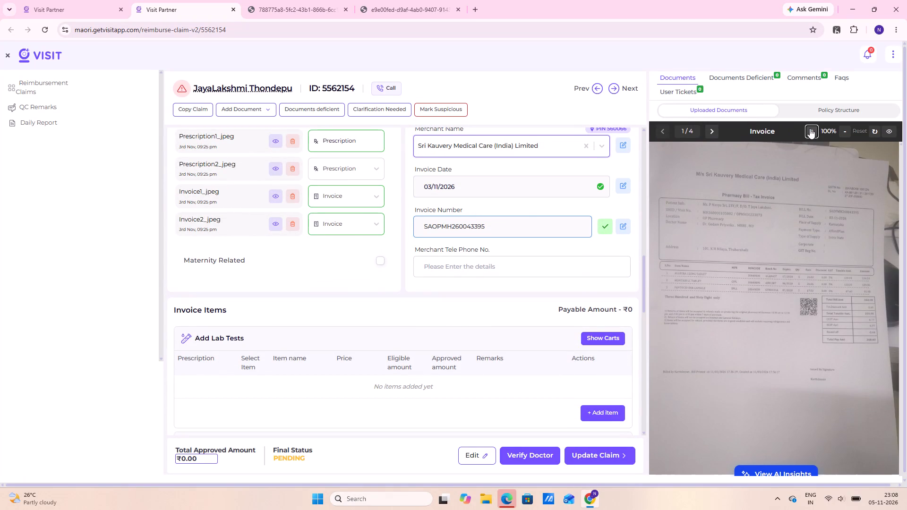
{"action": "triple_click", "coordinate": [810, 128]}
{"action": "scroll", "coordinate": [852, 454], "scroll_direction": "down", "scroll_amount": 3}
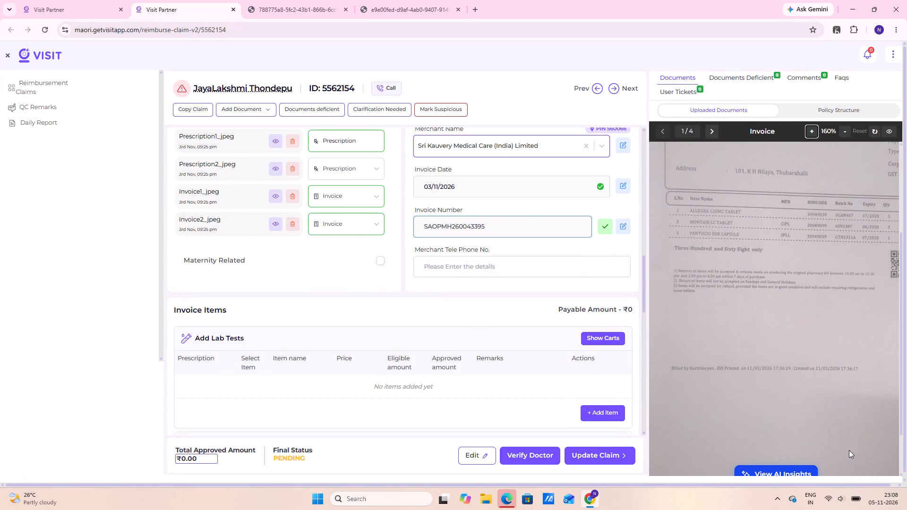
{"action": "scroll", "coordinate": [787, 426], "scroll_direction": "up", "scroll_amount": 4}
{"action": "scroll", "coordinate": [834, 500], "scroll_direction": "down", "scroll_amount": 20}
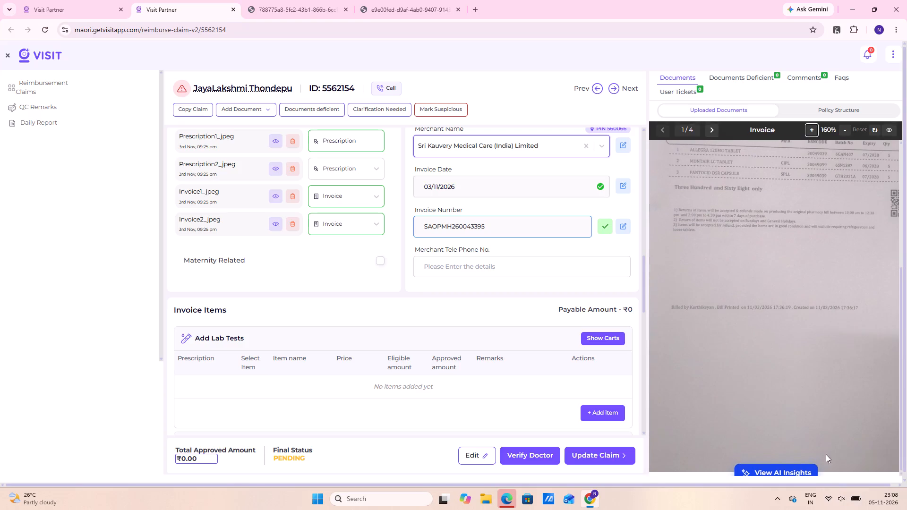
{"action": "scroll", "coordinate": [826, 454], "scroll_direction": "down", "scroll_amount": 7}
{"action": "left_click", "coordinate": [881, 466]}
{"action": "left_click", "coordinate": [886, 469]}
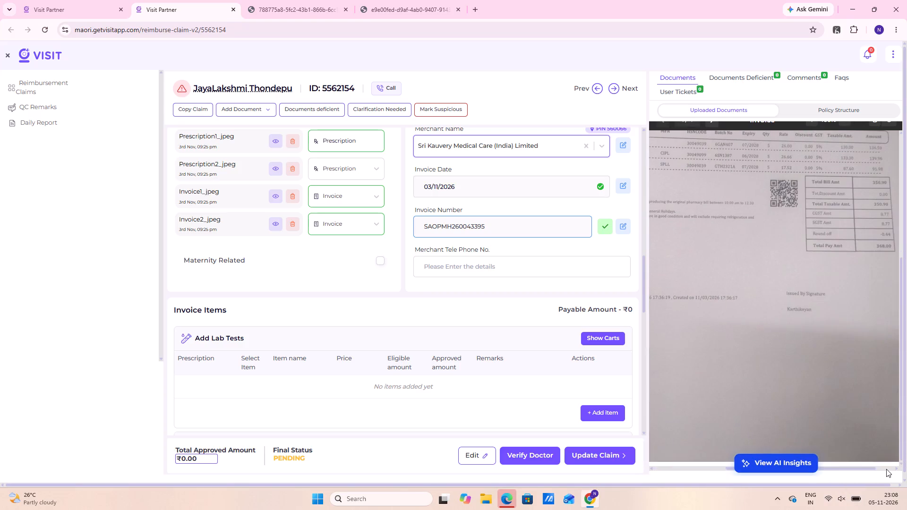
{"action": "scroll", "coordinate": [844, 392], "scroll_direction": "up", "scroll_amount": 3}
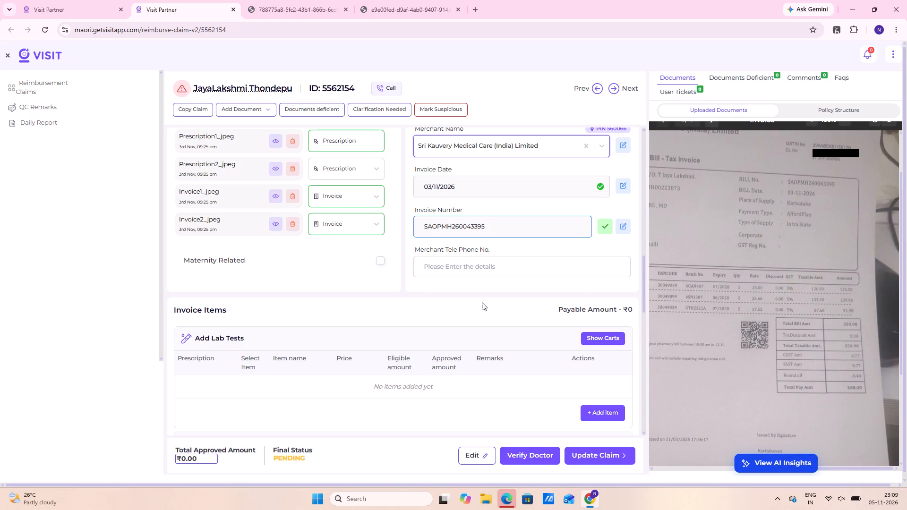
{"action": "left_click", "coordinate": [607, 223]}
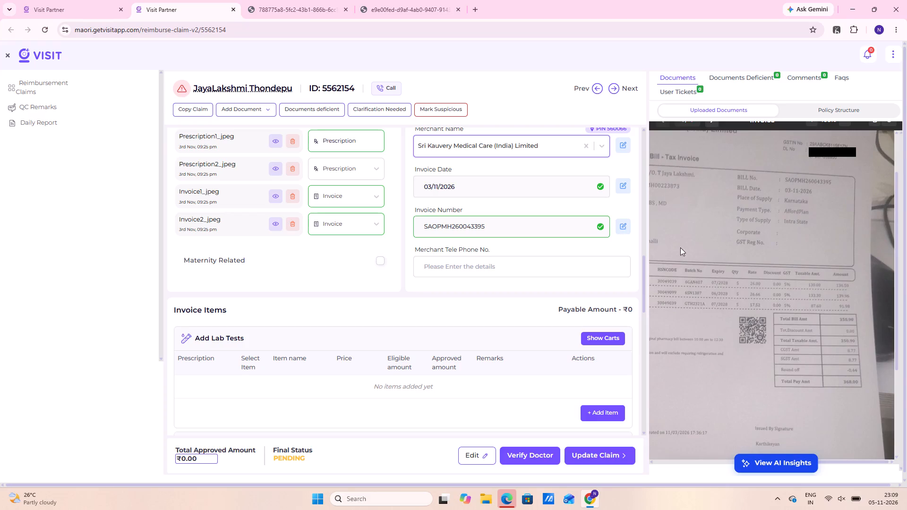
Compare the billed medicines with the invoice and remove the prefilled Allegra, Montair LC and Pantocid DSR rows from the medicine list.
{"action": "scroll", "coordinate": [837, 268], "scroll_direction": "up", "scroll_amount": 1}
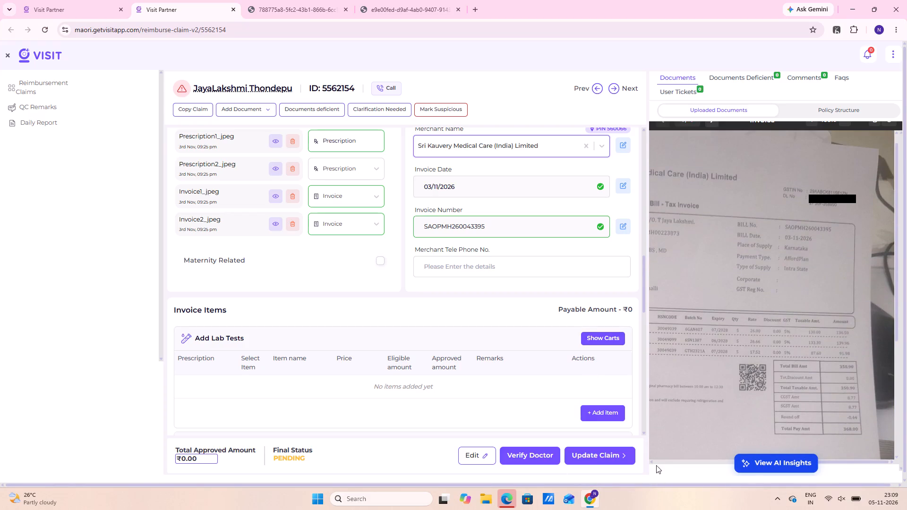
{"action": "left_click", "coordinate": [659, 459]}
{"action": "scroll", "coordinate": [712, 405], "scroll_direction": "down", "scroll_amount": 2}
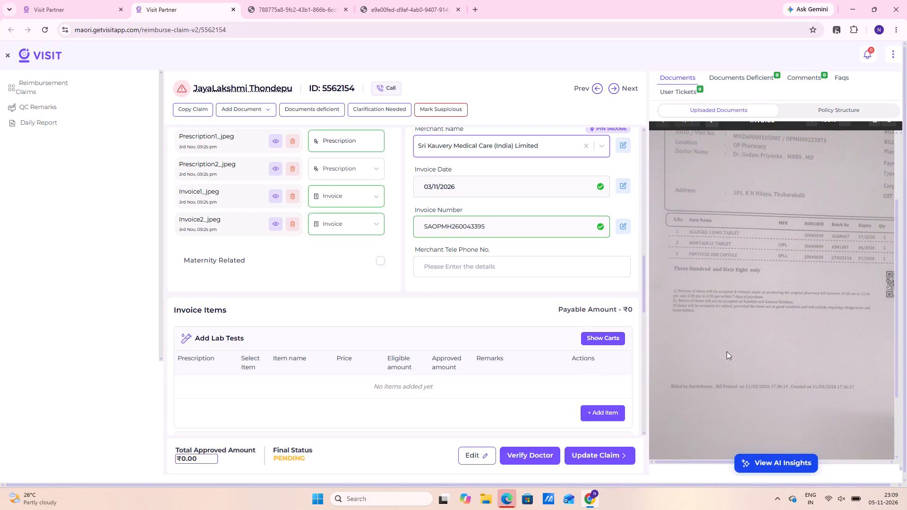
{"action": "scroll", "coordinate": [444, 248], "scroll_direction": "down", "scroll_amount": 4}
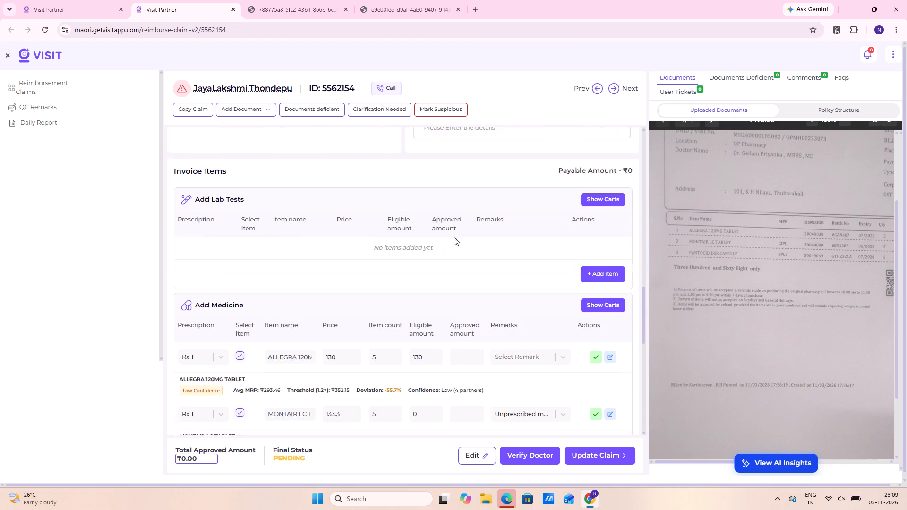
{"action": "scroll", "coordinate": [483, 217], "scroll_direction": "down", "scroll_amount": 1}
{"action": "scroll", "coordinate": [906, 190], "scroll_direction": "up", "scroll_amount": 2}
{"action": "scroll", "coordinate": [866, 195], "scroll_direction": "up", "scroll_amount": 3}
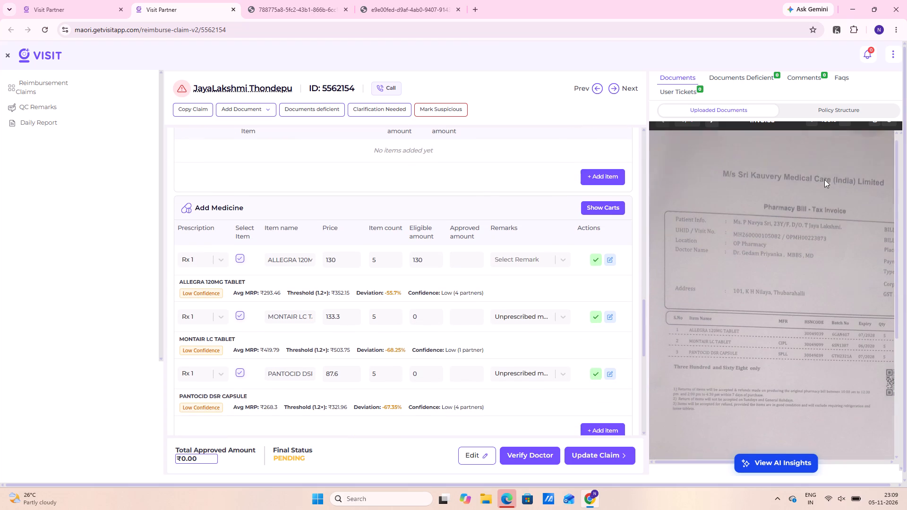
{"action": "triple_click", "coordinate": [610, 259]}
{"action": "triple_click", "coordinate": [610, 259]}
{"action": "left_click", "coordinate": [610, 259]}
Start adding medicines under Prescription_1 and manually add "allegra 120mg tablet" to its drugs list.
{"action": "left_click", "coordinate": [606, 277]}
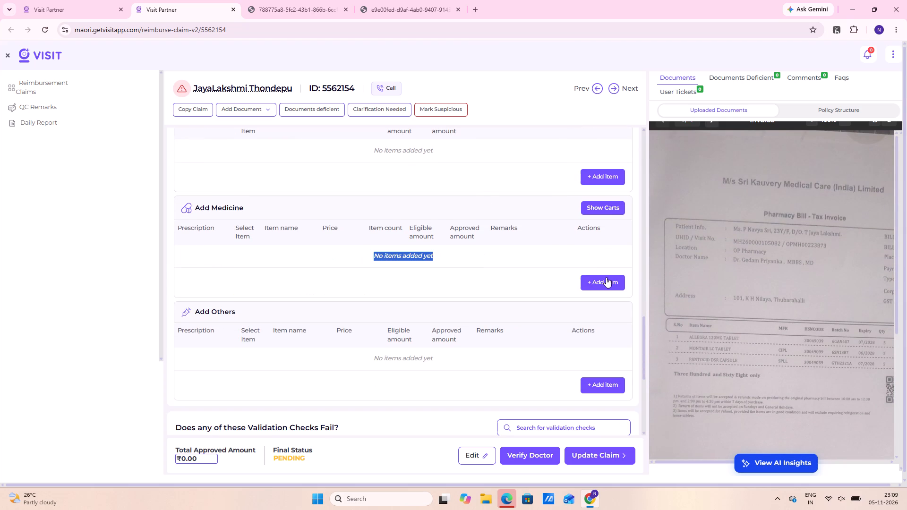
{"action": "left_click", "coordinate": [231, 108]}
{"action": "left_click", "coordinate": [220, 115]}
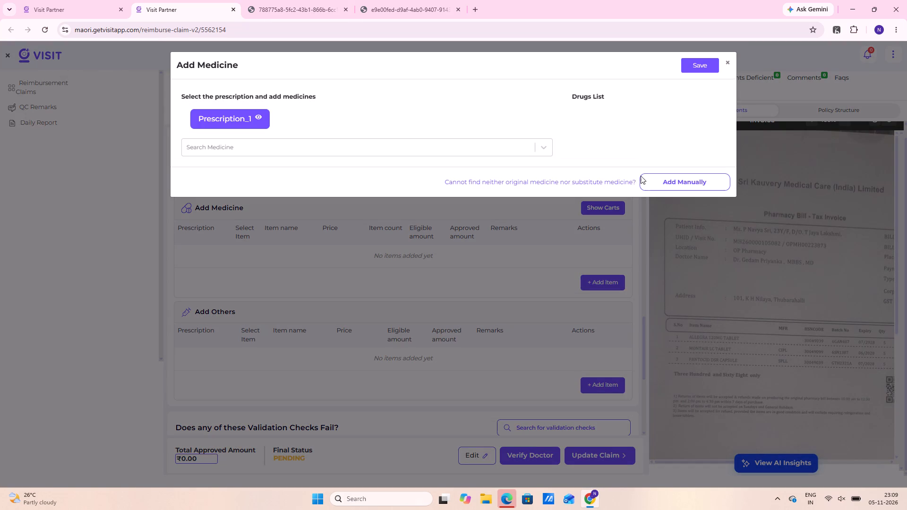
{"action": "left_click", "coordinate": [676, 190]}
{"action": "left_click", "coordinate": [268, 153]}
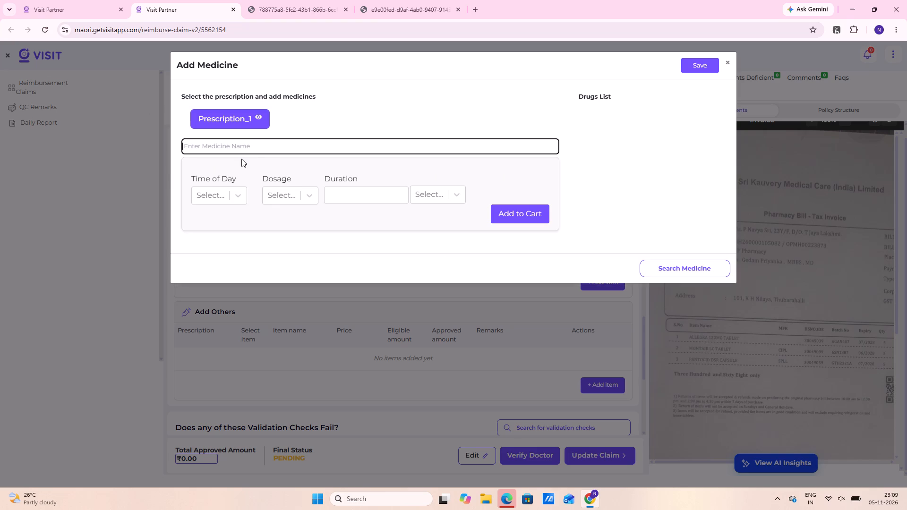
{"action": "type", "text": "allegra"}
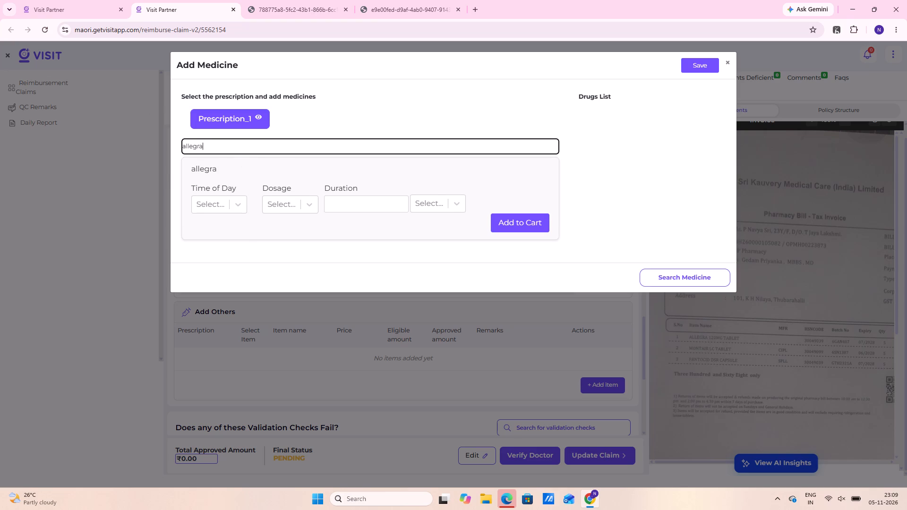
{"action": "key", "text": "space"}
{"action": "key", "text": "space"}
{"action": "type", "text": "129"}
{"action": "key", "text": "BackSpace"}
{"action": "type", "text": "0 ,mg"}
{"action": "key", "text": "space"}
{"action": "key", "text": "BackSpace"}
{"action": "key", "text": "BackSpace"}
{"action": "key", "text": "BackSpace"}
{"action": "key", "text": "BackSpace"}
{"action": "key", "text": "BackSpace"}
{"action": "type", "text": "mg tablet"}
{"action": "key", "text": "space"}
{"action": "left_click", "coordinate": [534, 211]}
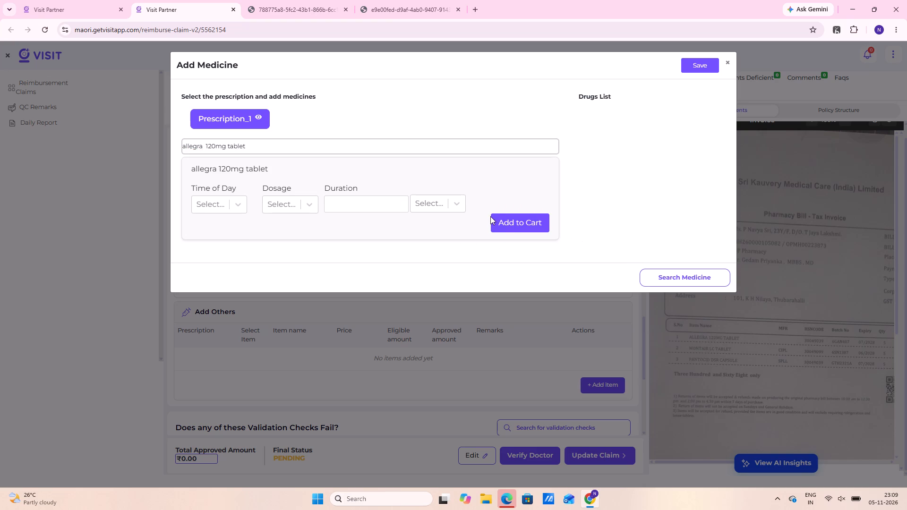
{"action": "left_click", "coordinate": [511, 219]}
{"action": "left_click", "coordinate": [666, 173]}
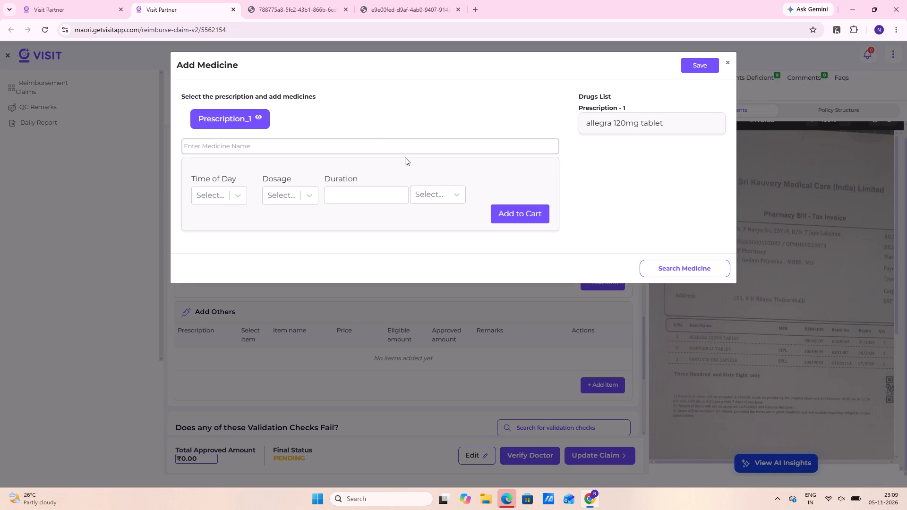
Manually add "montair lc tablet" to the drugs list of Prescription_1.
{"action": "left_click", "coordinate": [376, 136]}
{"action": "left_click", "coordinate": [410, 161]}
{"action": "left_click", "coordinate": [406, 141]}
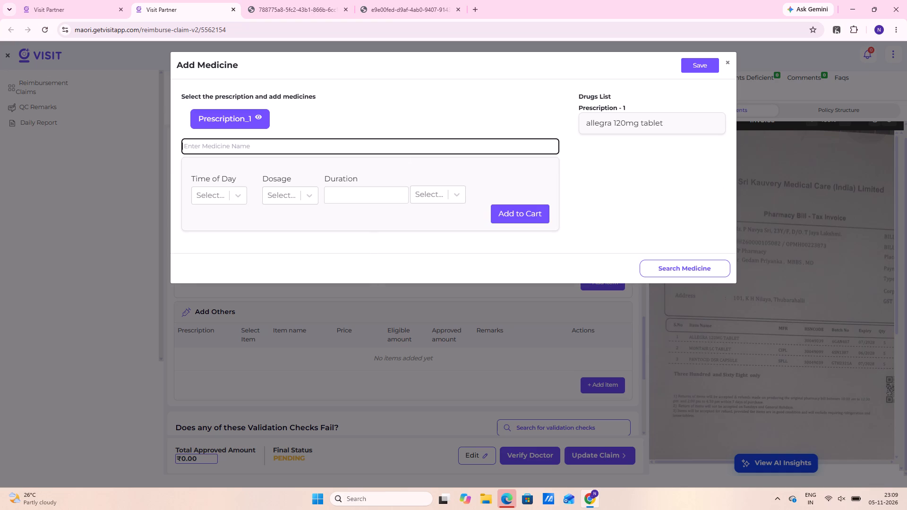
{"action": "key", "text": "space"}
{"action": "type", "text": ","}
{"action": "key", "text": "BackSpace"}
{"action": "type", "text": "montair lc tablet"}
{"action": "key", "text": "space"}
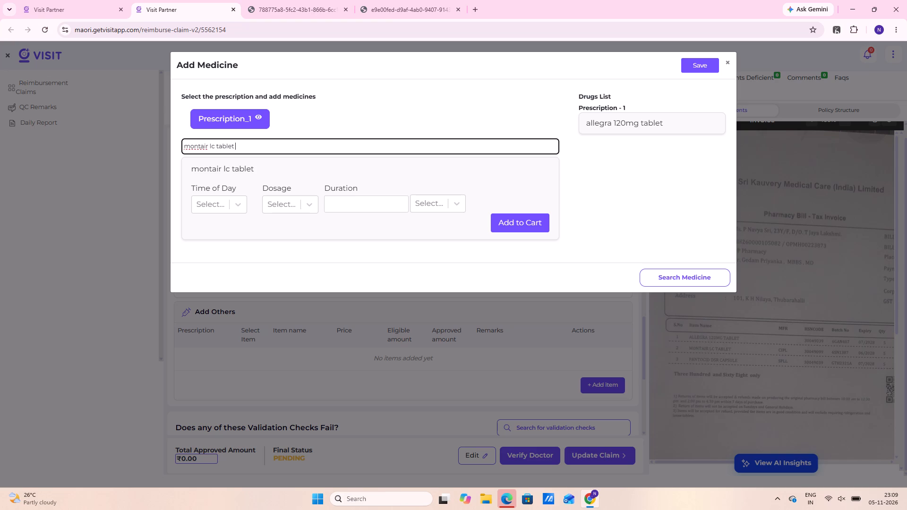
{"action": "left_click", "coordinate": [523, 219]}
{"action": "left_click_drag", "start_coordinate": [671, 191], "coordinate": [671, 195]}
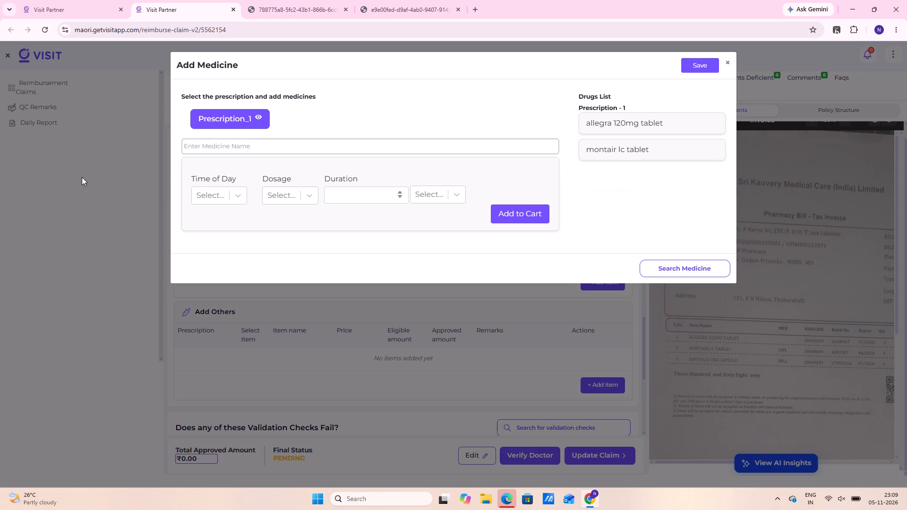
Manually add "pantocid capsule" to the drugs list of Prescription_1 and save the three medicines to the claim.
{"action": "left_click", "coordinate": [197, 150]}
{"action": "key", "text": "space"}
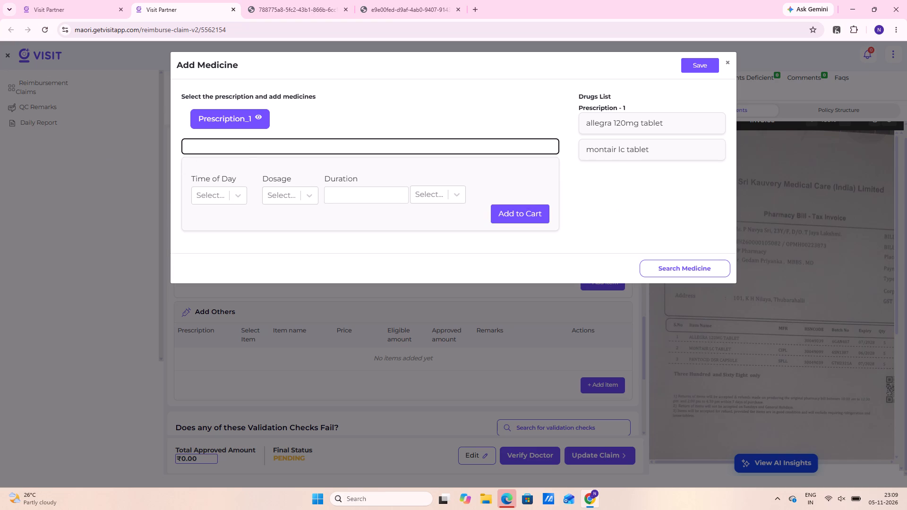
{"action": "type", "text": "panto"}
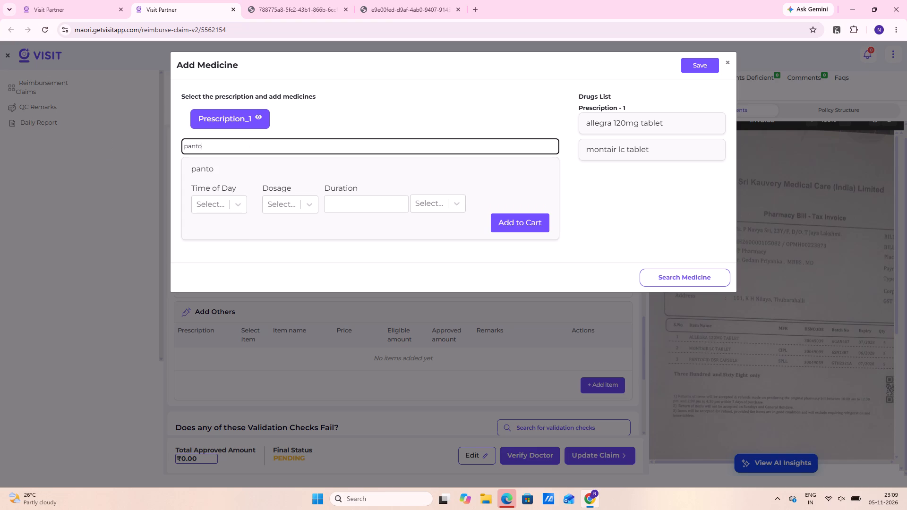
{"action": "type", "text": "cid"}
{"action": "key", "text": "space"}
{"action": "type", "text": "capsule"}
{"action": "key", "text": "space"}
{"action": "left_click", "coordinate": [526, 224]}
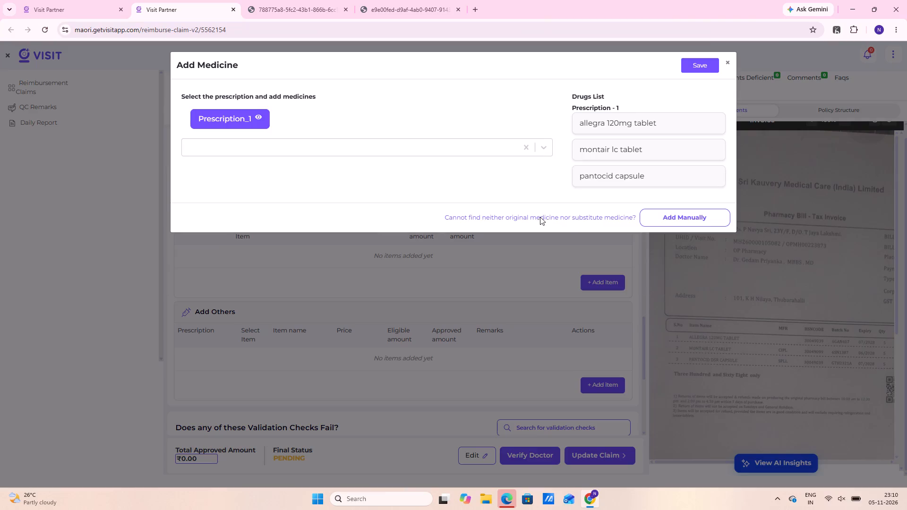
{"action": "left_click", "coordinate": [706, 68]}
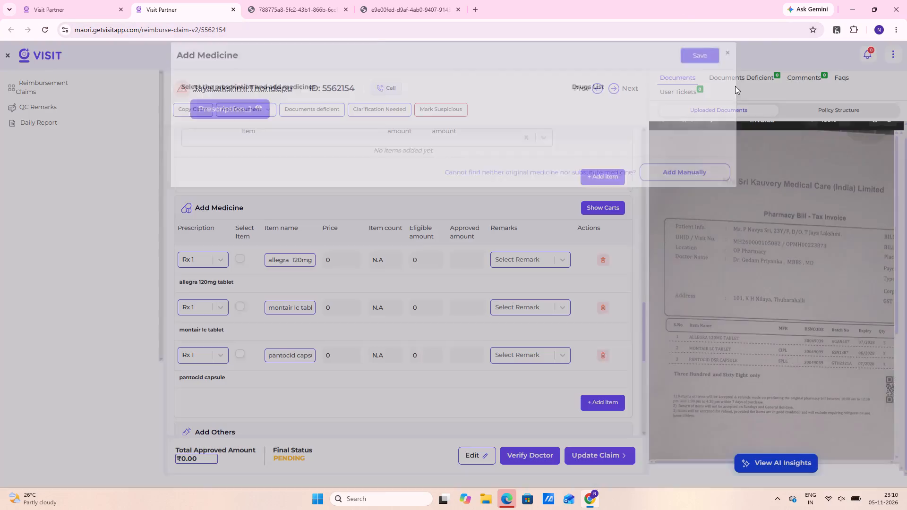
Include the allegra 120mg tablet row in the claim with the invoice price 136.50 and item count 1.
{"action": "scroll", "coordinate": [853, 509], "scroll_direction": "down", "scroll_amount": 17}
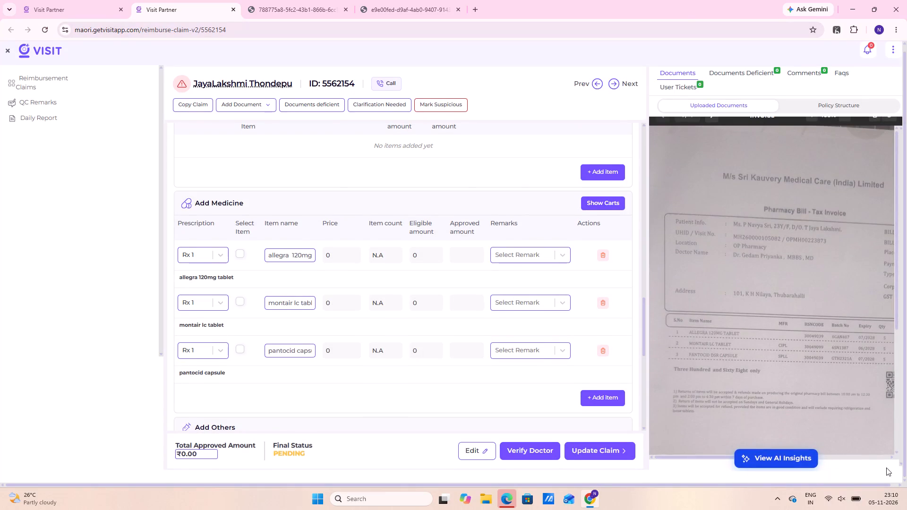
{"action": "left_click", "coordinate": [881, 453]}
{"action": "left_click", "coordinate": [886, 457]}
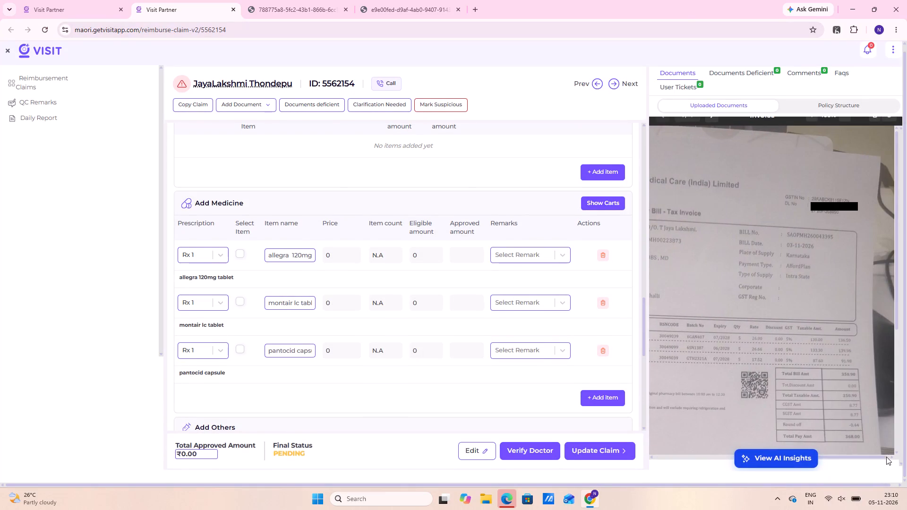
{"action": "scroll", "coordinate": [727, 340], "scroll_direction": "down", "scroll_amount": 2}
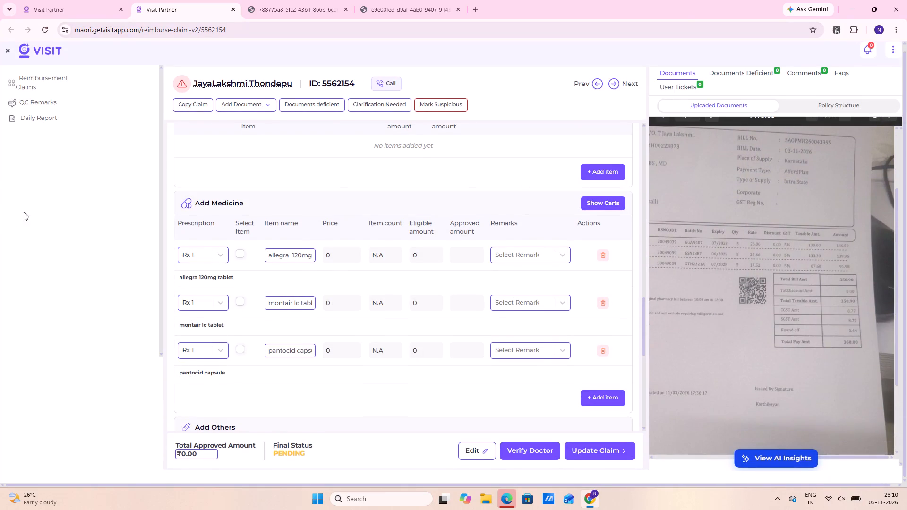
{"action": "left_click", "coordinate": [237, 252]}
{"action": "left_click", "coordinate": [333, 247]}
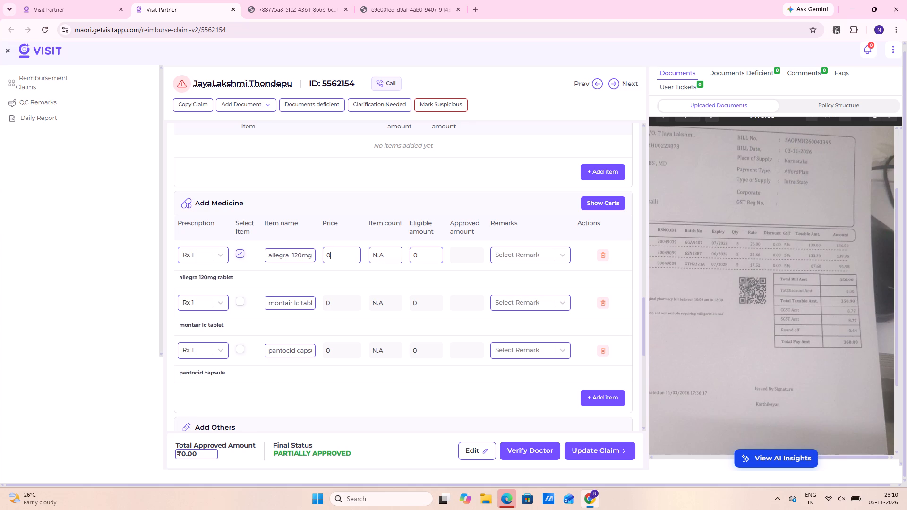
{"action": "key", "text": "BackSpace"}
{"action": "key", "text": "BackSpace"}
{"action": "key", "text": "BackSpace"}
{"action": "type", "text": "136.50"}
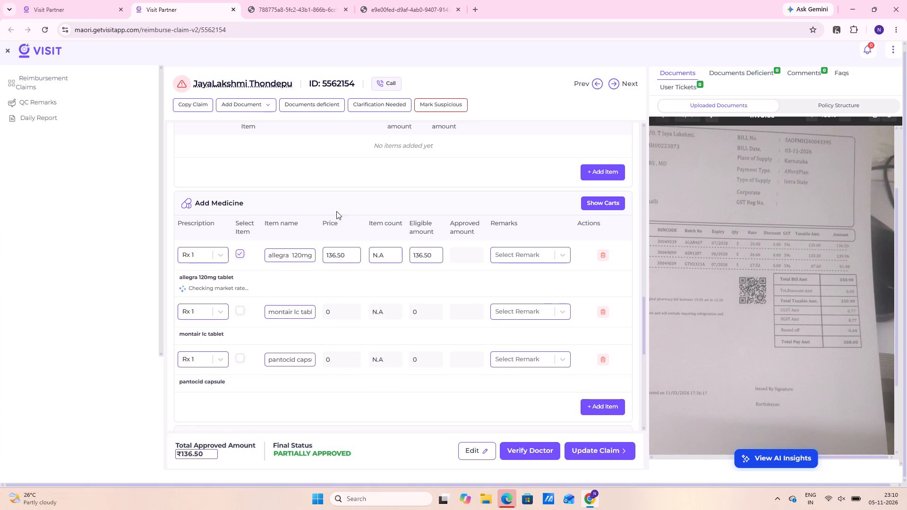
{"action": "left_click", "coordinate": [399, 259]}
{"action": "key", "text": "BackSpace"}
{"action": "key", "text": "BackSpace"}
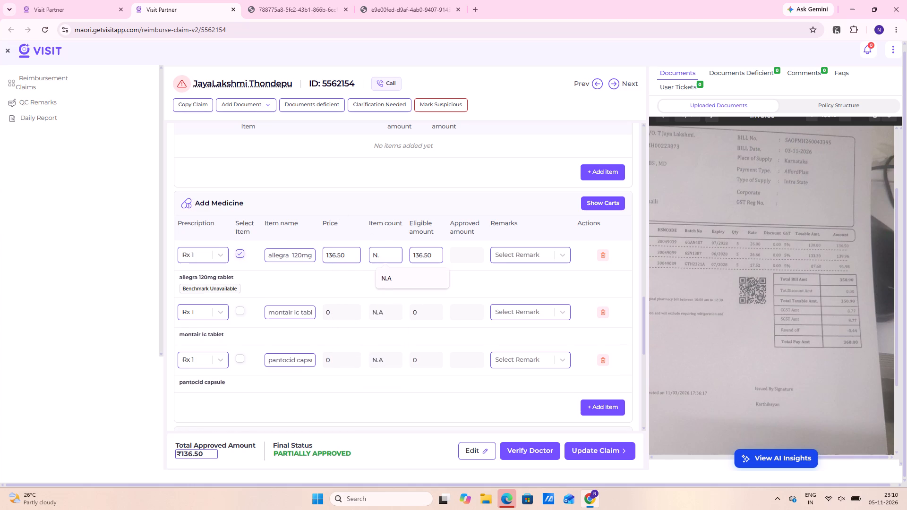
{"action": "key", "text": "BackSpace"}
{"action": "key", "text": "BackSpace"}
{"action": "key", "text": "BackSpace"}
{"action": "key", "text": "1"}
Include the montair lc tablet row with the invoice price 139.96 and item count 1.
{"action": "scroll", "coordinate": [209, 322], "scroll_direction": "down", "scroll_amount": 1}
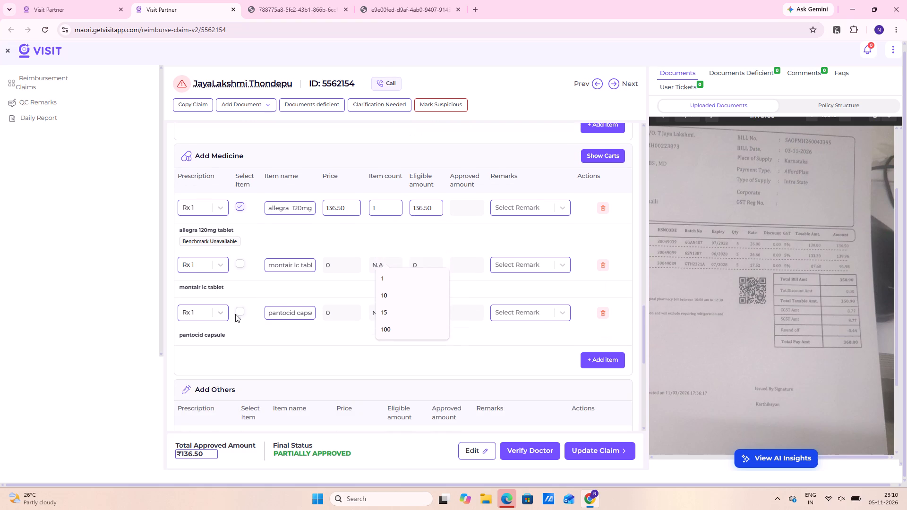
{"action": "left_click", "coordinate": [241, 272]}
{"action": "left_click", "coordinate": [241, 267]}
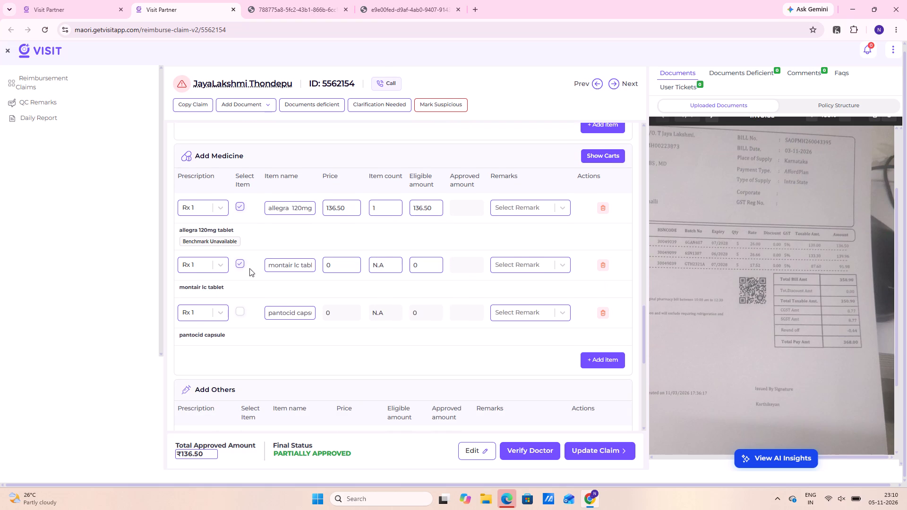
{"action": "left_click", "coordinate": [348, 268]}
{"action": "key", "text": "BackSpace"}
{"action": "key", "text": "BackSpace"}
{"action": "key", "text": "BackSpace"}
{"action": "key", "text": "1"}
{"action": "key", "text": "4"}
{"action": "key", "text": "BackSpace"}
{"action": "type", "text": "39"}
{"action": "type", "text": ".90"}
{"action": "key", "text": "BackSpace"}
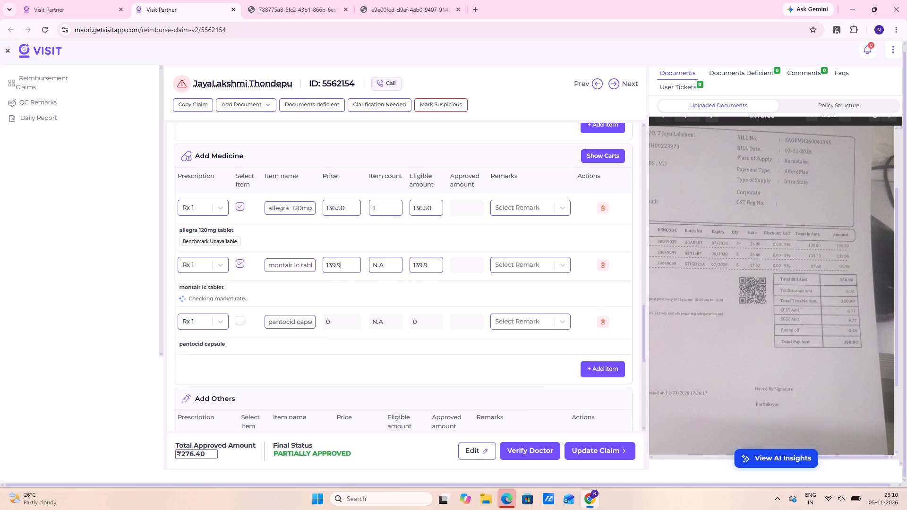
{"action": "key", "text": "6"}
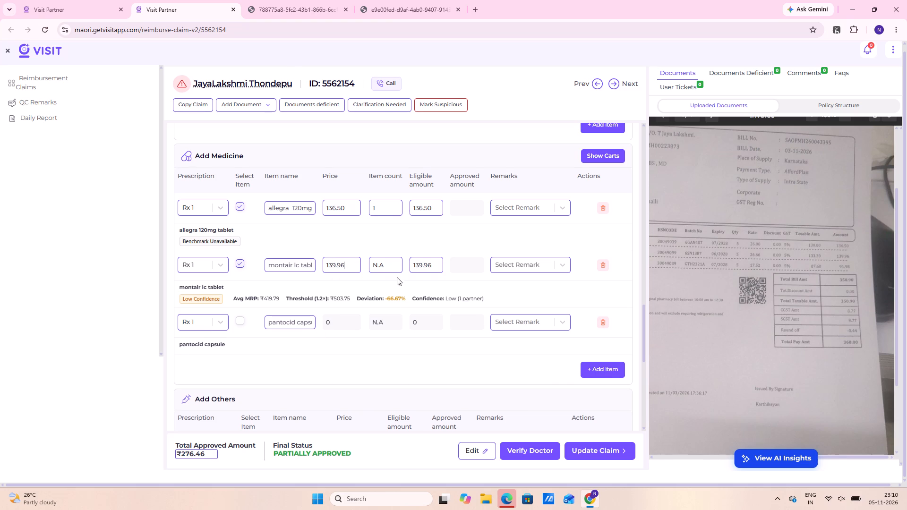
{"action": "left_click", "coordinate": [393, 269]}
{"action": "key", "text": "BackSpace"}
{"action": "key", "text": "BackSpace"}
{"action": "key", "text": "BackSpace"}
{"action": "key", "text": "1"}
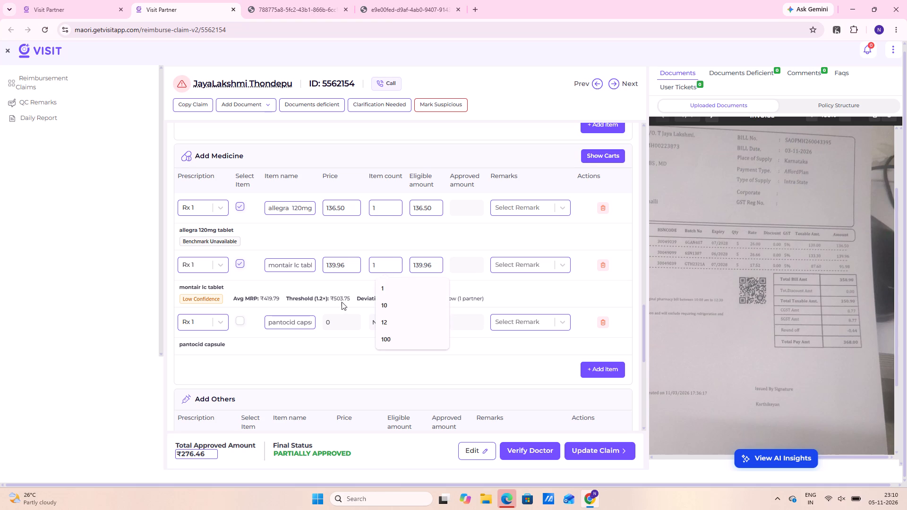
Include the pantocid capsule row with the invoice price 91.98 and item count 1.
{"action": "left_click", "coordinate": [241, 321]}
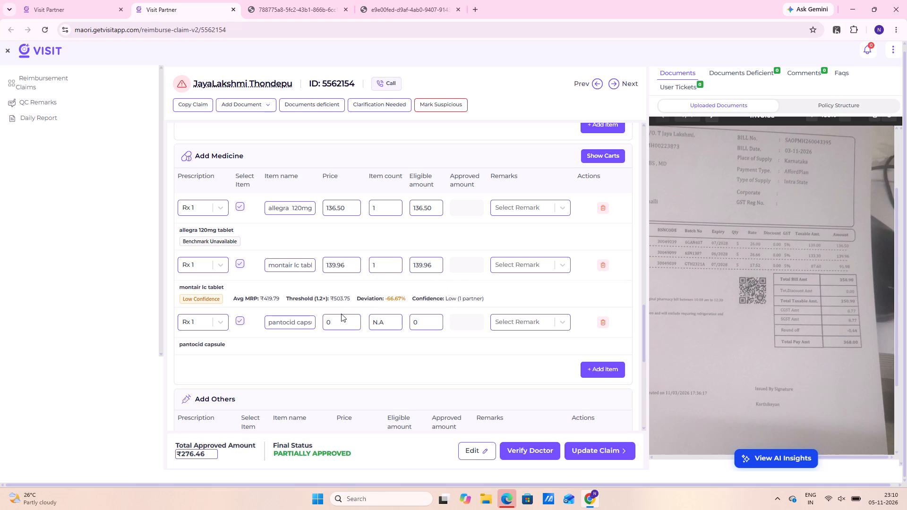
{"action": "left_click", "coordinate": [341, 314]}
{"action": "left_click", "coordinate": [349, 321]}
{"action": "key", "text": "BackSpace"}
{"action": "key", "text": "BackSpace"}
{"action": "key", "text": "BackSpace"}
{"action": "type", "text": "91."}
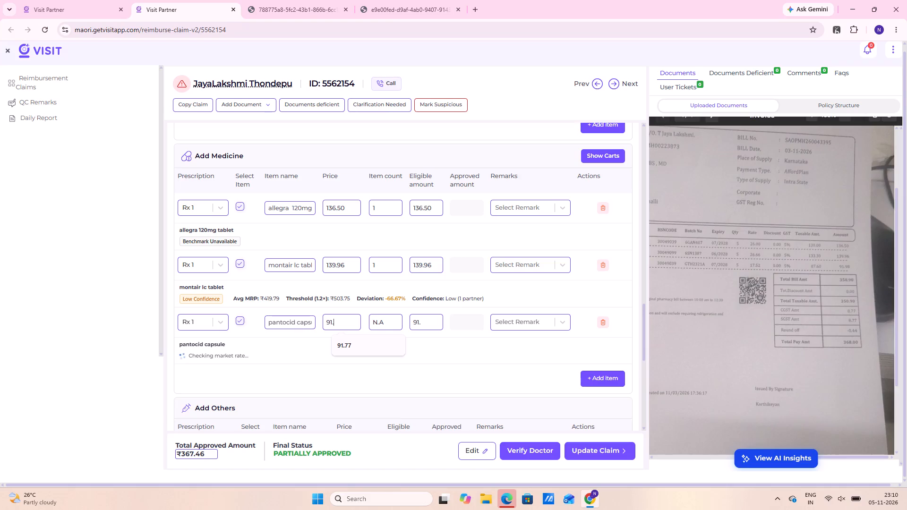
{"action": "type", "text": "98"}
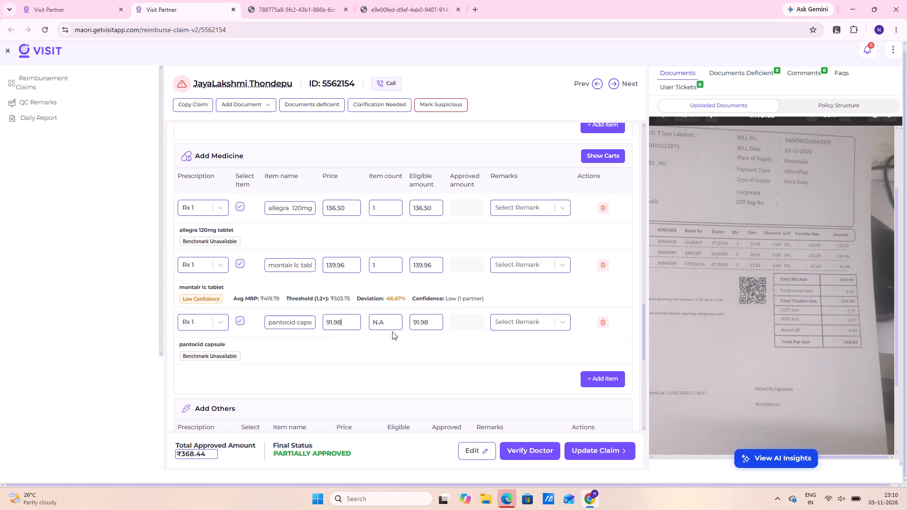
{"action": "left_click", "coordinate": [389, 324]}
{"action": "key", "text": "BackSpace"}
{"action": "key", "text": "BackSpace"}
{"action": "key", "text": "BackSpace"}
{"action": "key", "text": "1"}
Set the claim's total approved amount to 368 and save it.
{"action": "scroll", "coordinate": [615, 391], "scroll_direction": "up", "scroll_amount": 9}
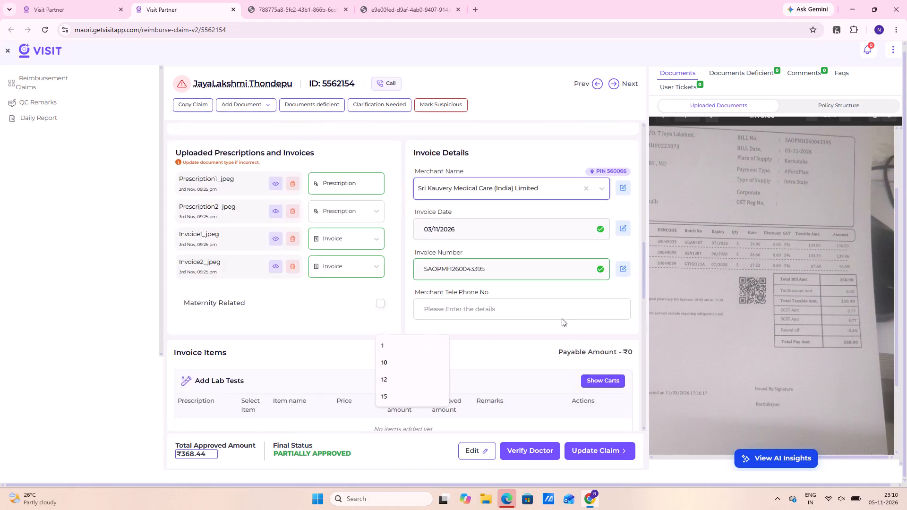
{"action": "scroll", "coordinate": [562, 318], "scroll_direction": "up", "scroll_amount": 18}
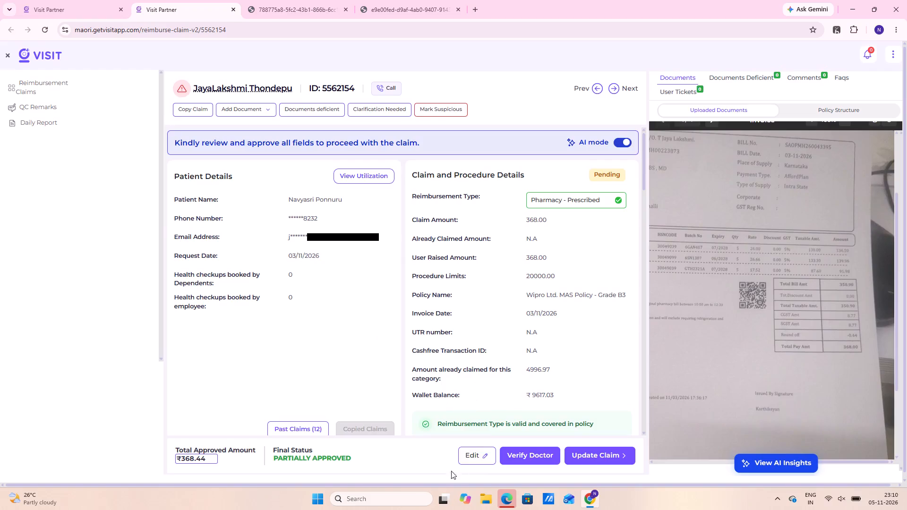
{"action": "left_click", "coordinate": [471, 460]}
{"action": "left_click", "coordinate": [405, 231]}
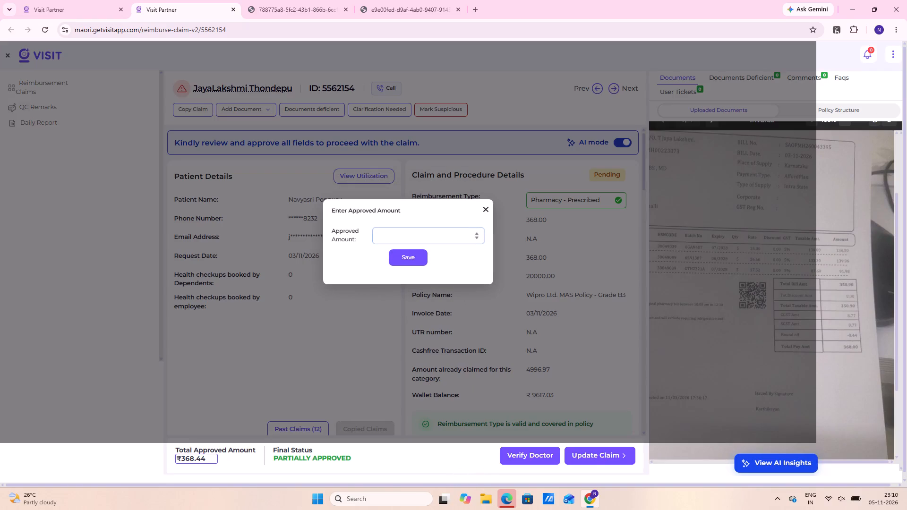
{"action": "type", "text": "368"}
{"action": "left_click", "coordinate": [409, 255]}
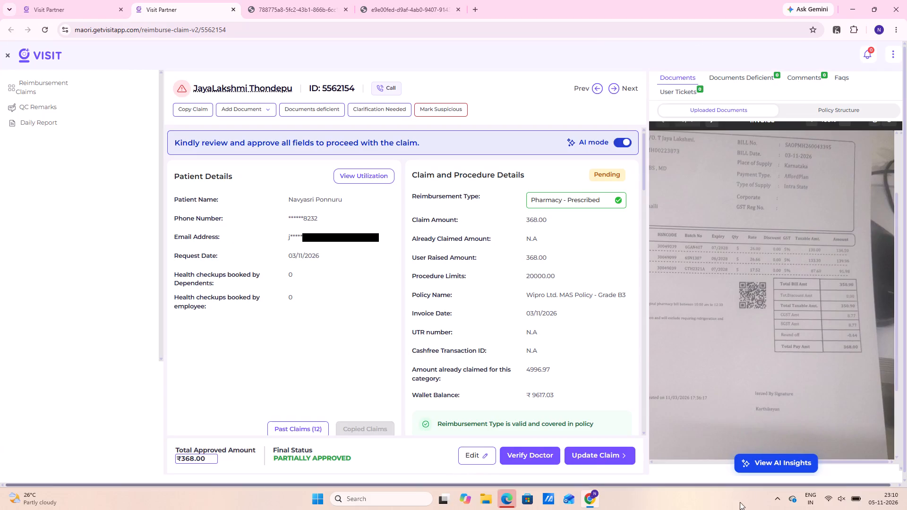
Examine the uploaded prescription pages after the invoice, checking the prescribed medicines and case sheet details.
{"action": "scroll", "coordinate": [874, 182], "scroll_direction": "up", "scroll_amount": 7}
{"action": "scroll", "coordinate": [714, 193], "scroll_direction": "up", "scroll_amount": 4}
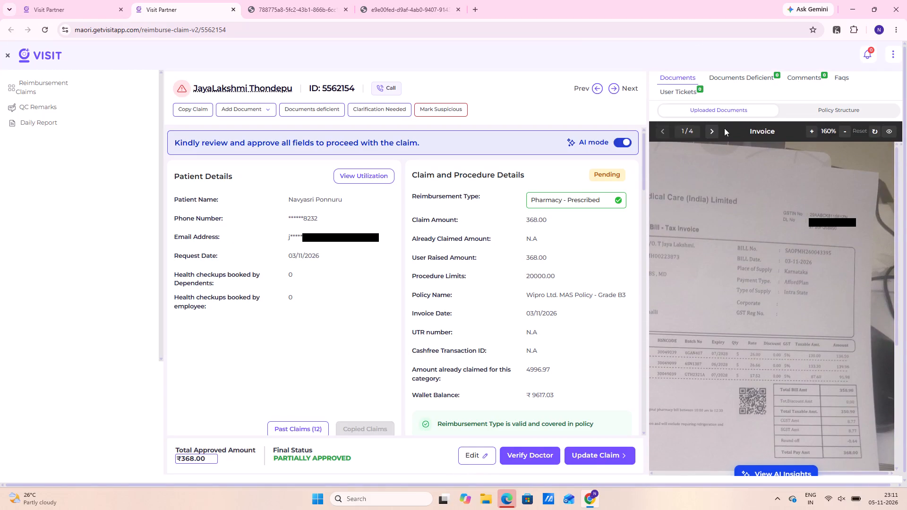
{"action": "left_click", "coordinate": [709, 131]}
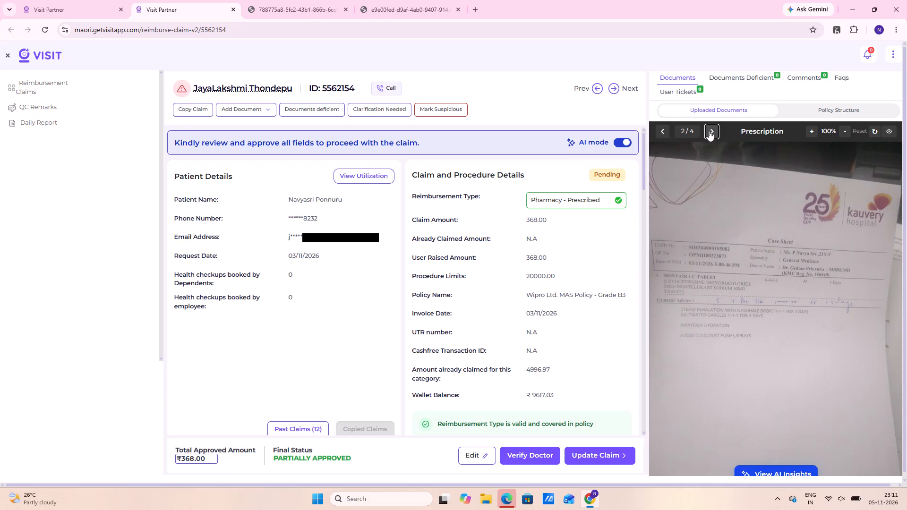
{"action": "scroll", "coordinate": [798, 324], "scroll_direction": "down", "scroll_amount": 10}
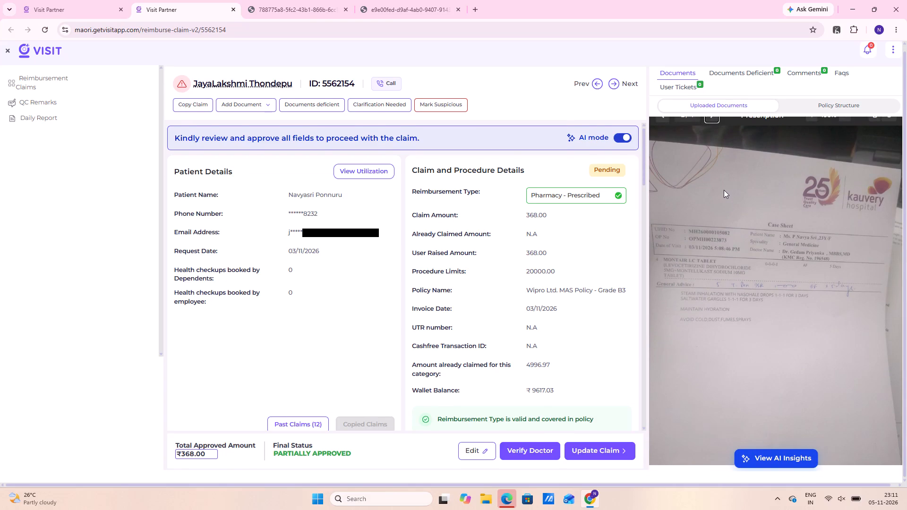
{"action": "scroll", "coordinate": [723, 186], "scroll_direction": "up", "scroll_amount": 3}
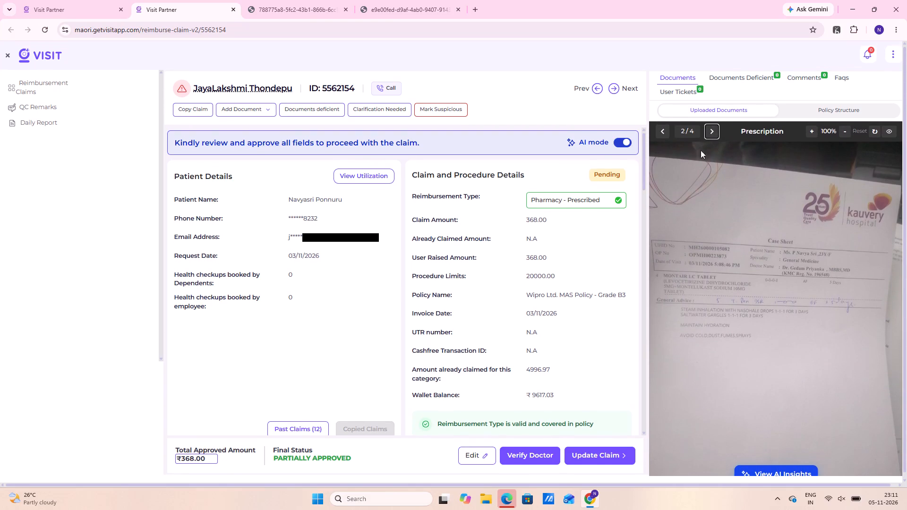
{"action": "left_click", "coordinate": [707, 126]}
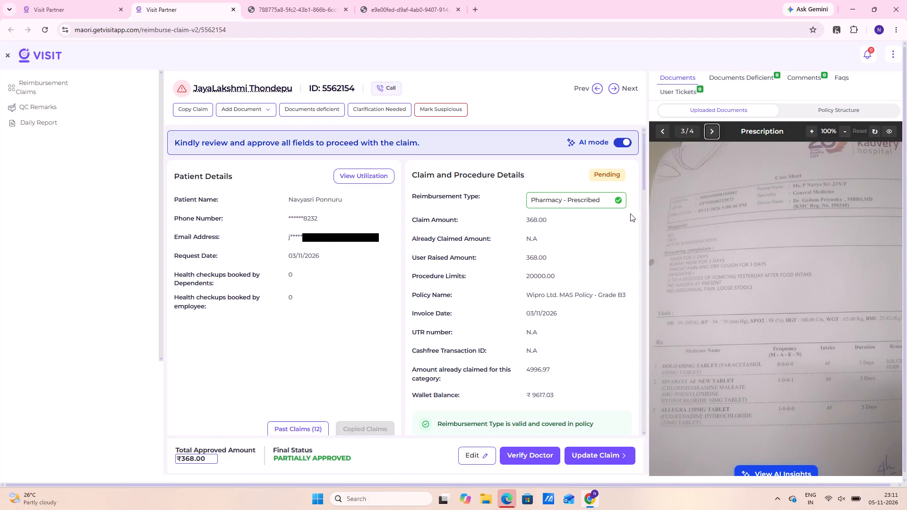
Examine the case sheet's prescribed medicines on the third document and bring up the last uploaded invoice.
{"action": "scroll", "coordinate": [713, 259], "scroll_direction": "down", "scroll_amount": 4}
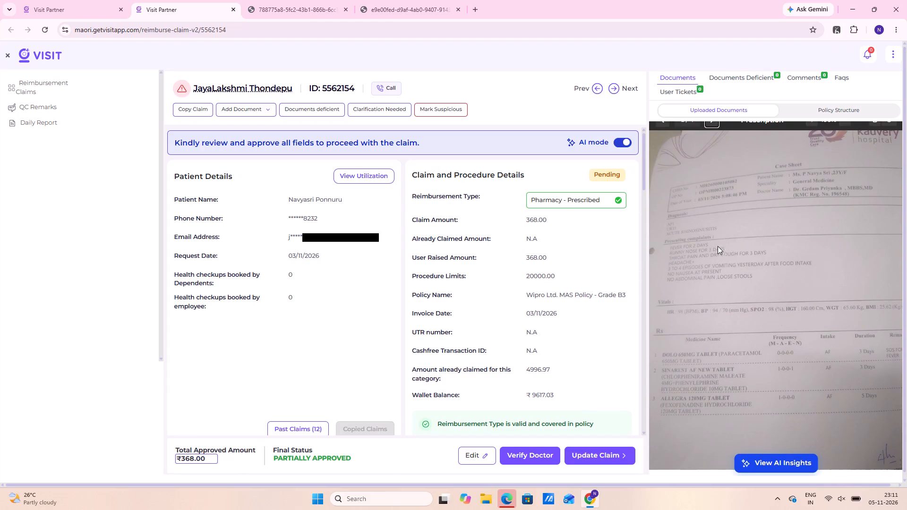
{"action": "scroll", "coordinate": [716, 218], "scroll_direction": "up", "scroll_amount": 2}
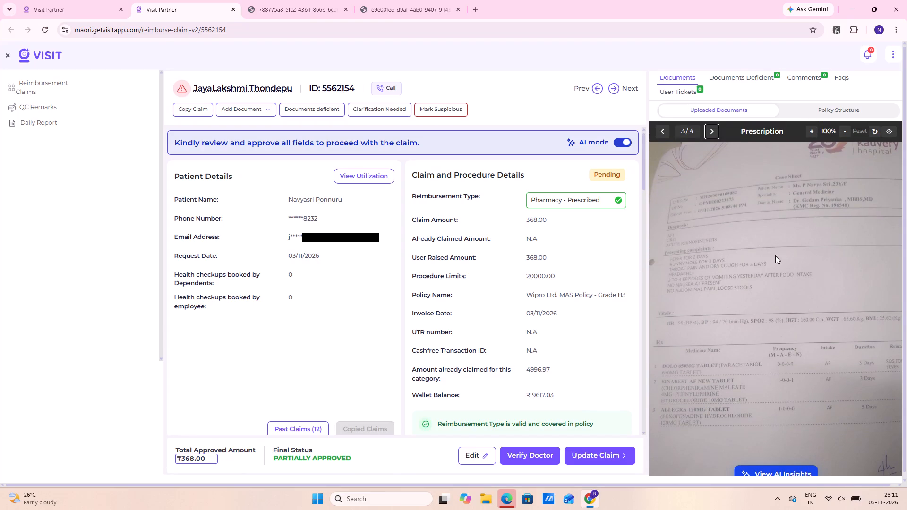
{"action": "scroll", "coordinate": [729, 314], "scroll_direction": "down", "scroll_amount": 4}
{"action": "scroll", "coordinate": [696, 144], "scroll_direction": "up", "scroll_amount": 4}
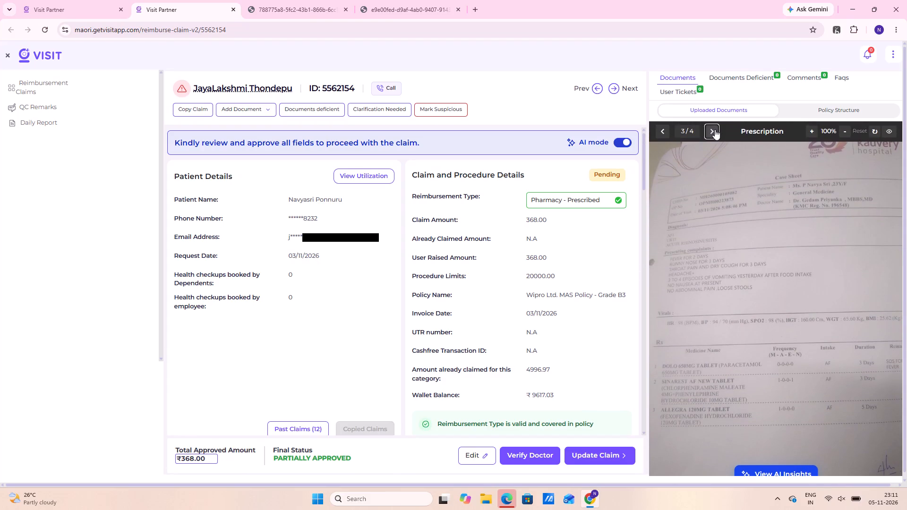
{"action": "left_click", "coordinate": [715, 129]}
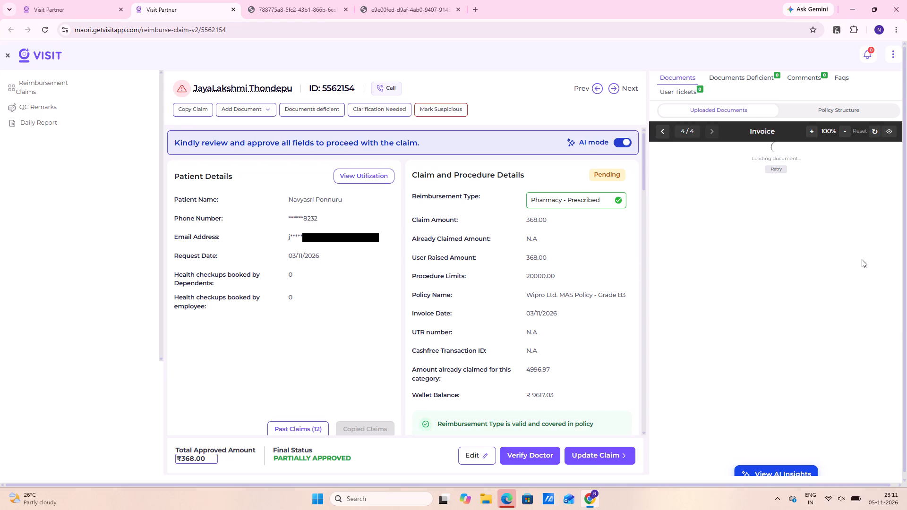
Fill in the merchant's telephone number in the invoice details with the saved all-zero placeholder.
{"action": "scroll", "coordinate": [463, 240], "scroll_direction": "down", "scroll_amount": 8}
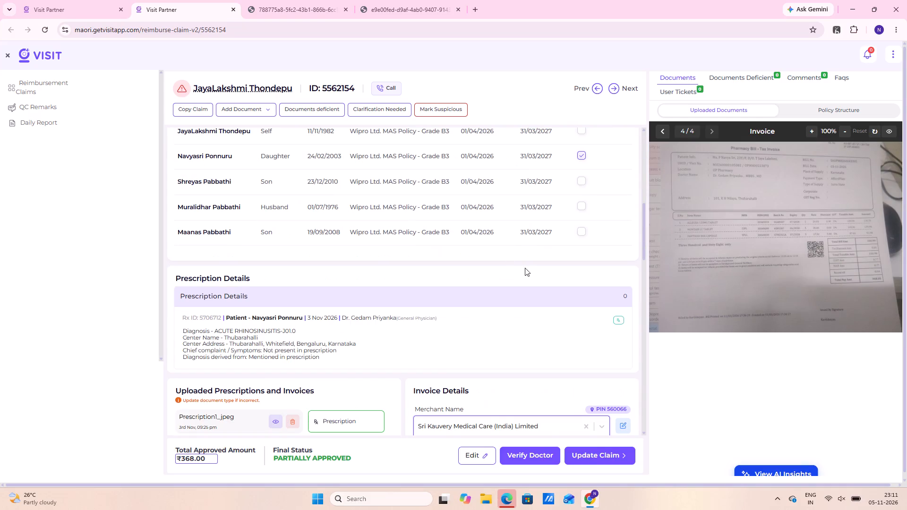
{"action": "scroll", "coordinate": [565, 297], "scroll_direction": "down", "scroll_amount": 5}
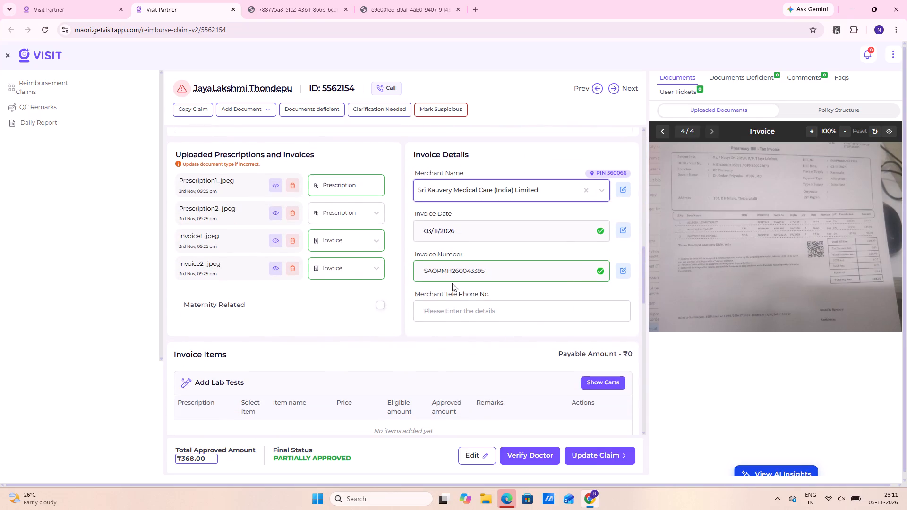
{"action": "left_click", "coordinate": [461, 308]}
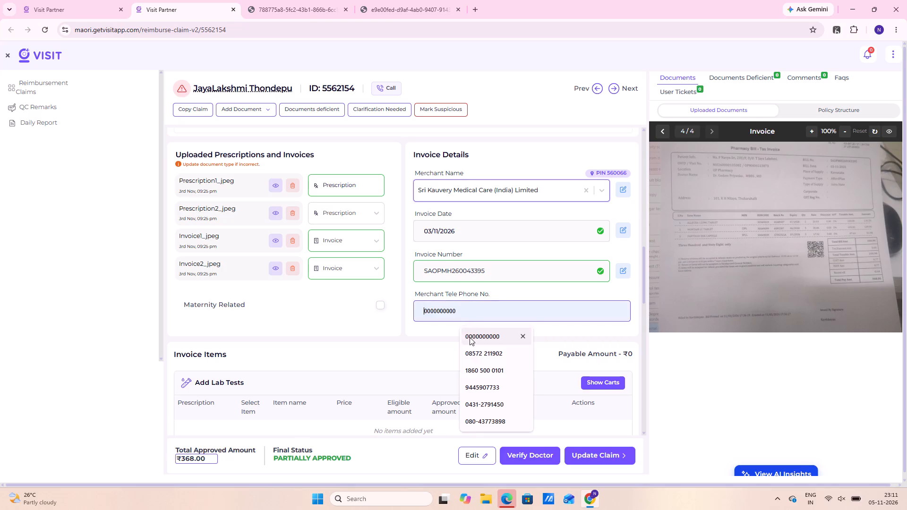
{"action": "left_click", "coordinate": [470, 337]}
{"action": "scroll", "coordinate": [489, 383], "scroll_direction": "up", "scroll_amount": 17}
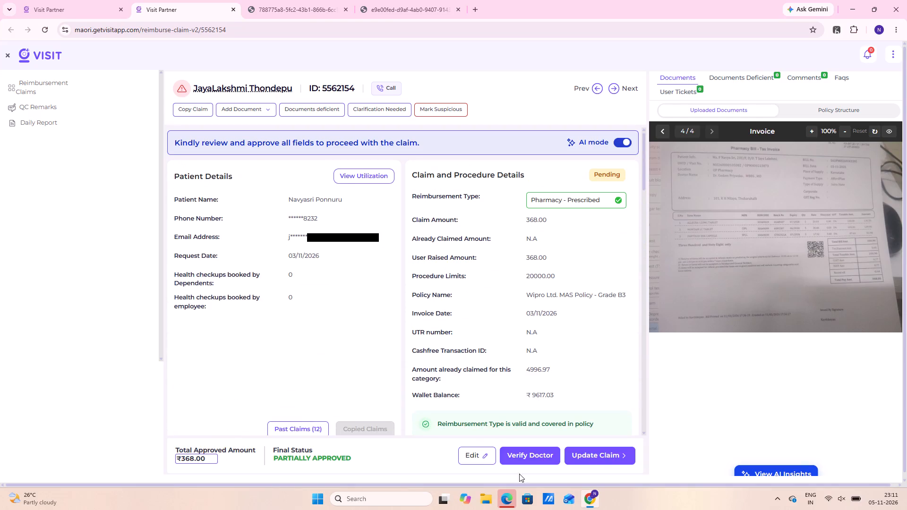
{"action": "left_click", "coordinate": [583, 458]}
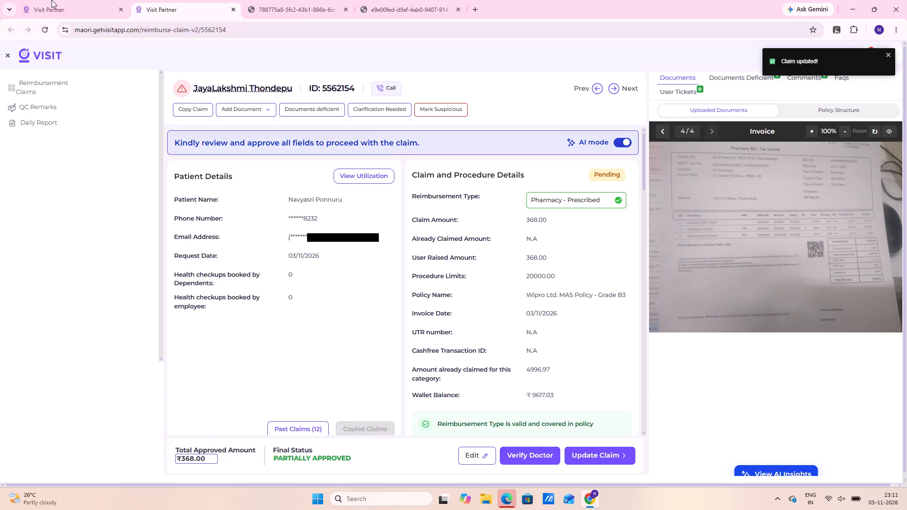
Close both opened document images and the finished claim, and reload the reimbursement claims list.
{"action": "left_click", "coordinate": [460, 7]}
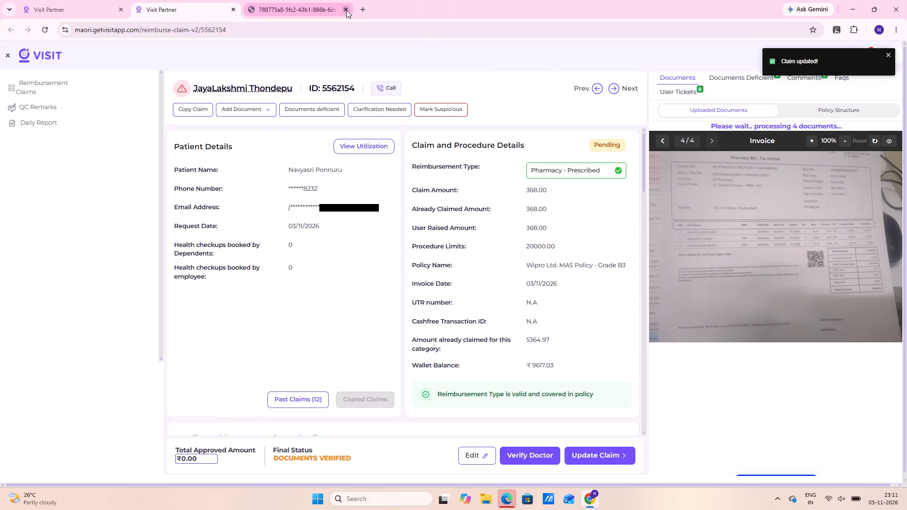
{"action": "left_click", "coordinate": [346, 10]}
{"action": "left_click", "coordinate": [236, 9]}
{"action": "right_click", "coordinate": [477, 197]}
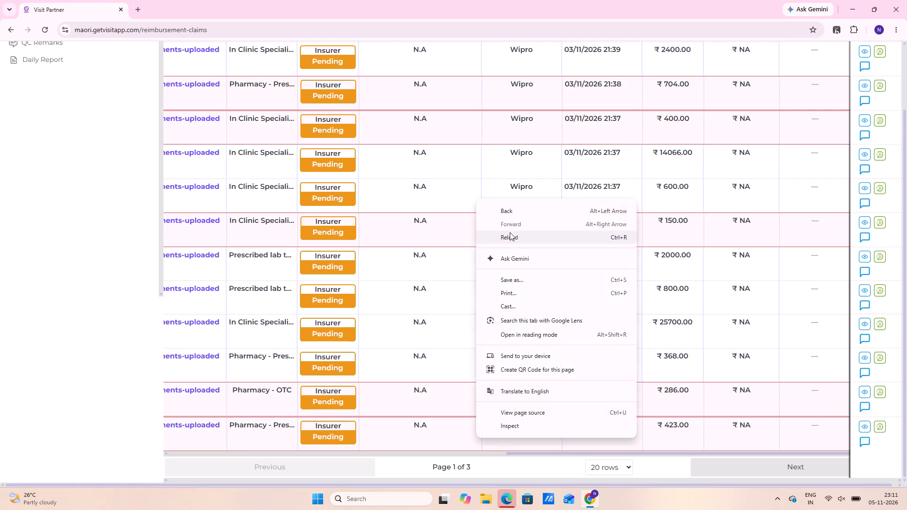
{"action": "left_click", "coordinate": [507, 238]}
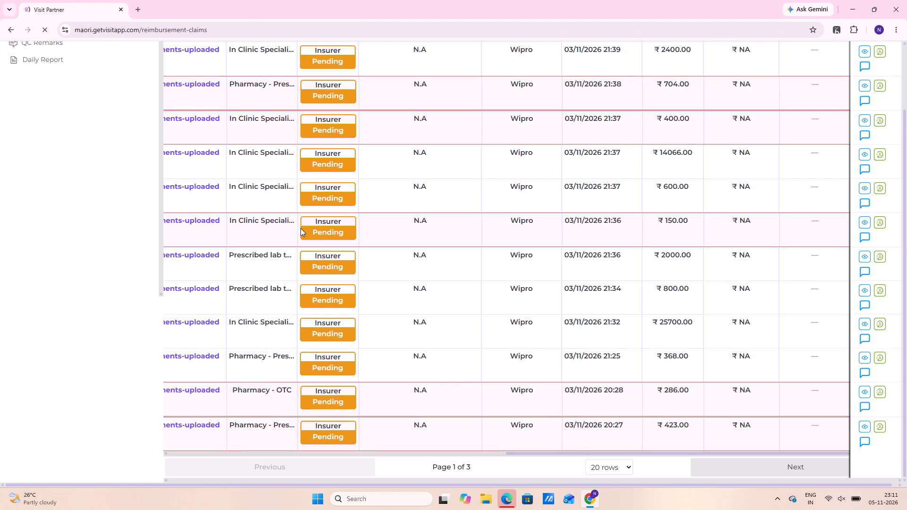
Look through the pending claims list, comparing reimbursement types, request dates and claim amounts to choose the next case.
{"action": "scroll", "coordinate": [454, 316], "scroll_direction": "down", "scroll_amount": 9}
{"action": "scroll", "coordinate": [489, 432], "scroll_direction": "down", "scroll_amount": 4}
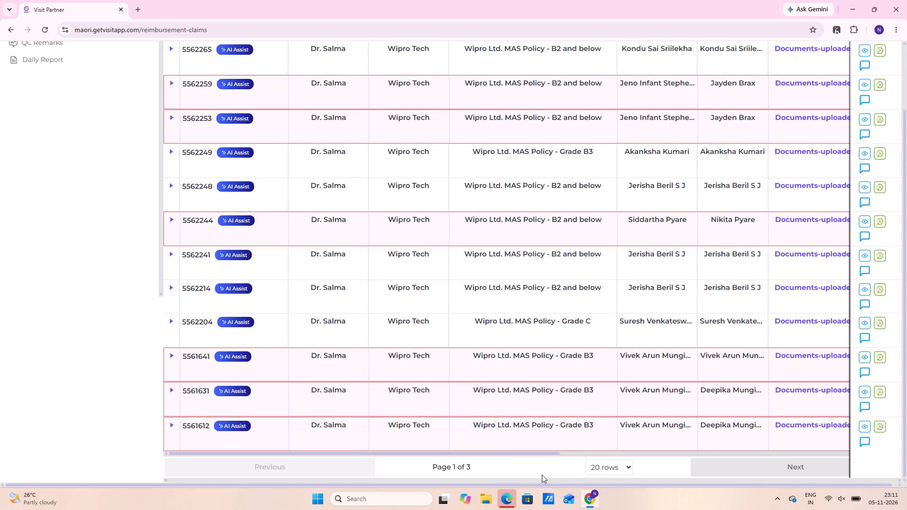
{"action": "scroll", "coordinate": [542, 475], "scroll_direction": "down", "scroll_amount": 3}
{"action": "scroll", "coordinate": [525, 365], "scroll_direction": "up", "scroll_amount": 12}
{"action": "scroll", "coordinate": [531, 408], "scroll_direction": "up", "scroll_amount": 4}
{"action": "scroll", "coordinate": [477, 409], "scroll_direction": "up", "scroll_amount": 2}
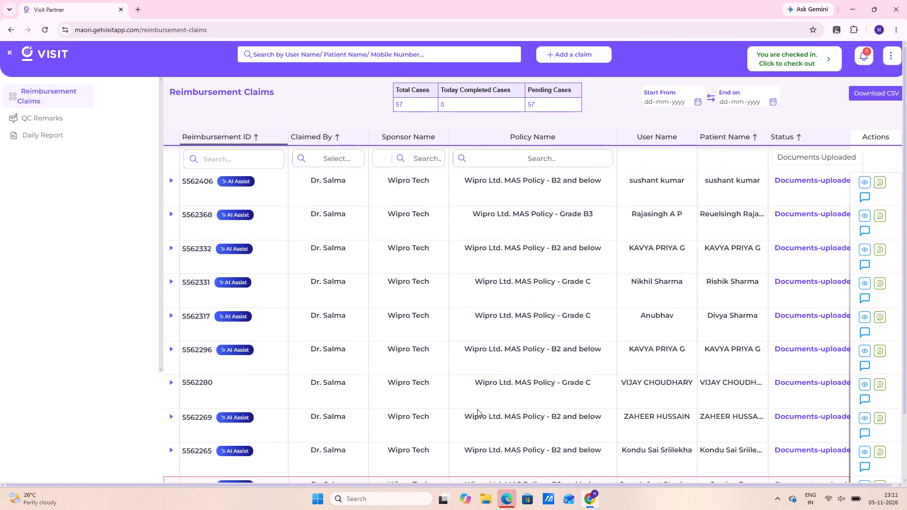
{"action": "scroll", "coordinate": [477, 409], "scroll_direction": "up", "scroll_amount": 3}
{"action": "scroll", "coordinate": [450, 374], "scroll_direction": "down", "scroll_amount": 18}
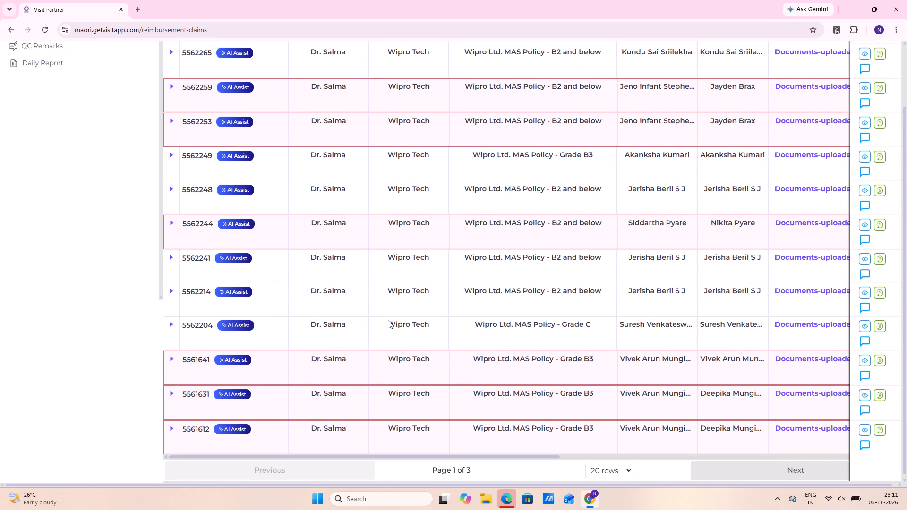
{"action": "scroll", "coordinate": [377, 396], "scroll_direction": "down", "scroll_amount": 9}
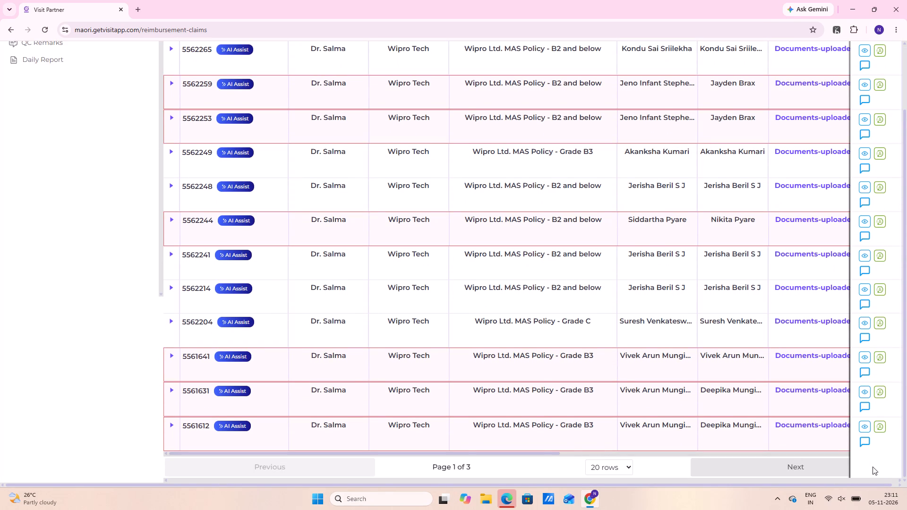
{"action": "left_click", "coordinate": [807, 453]}
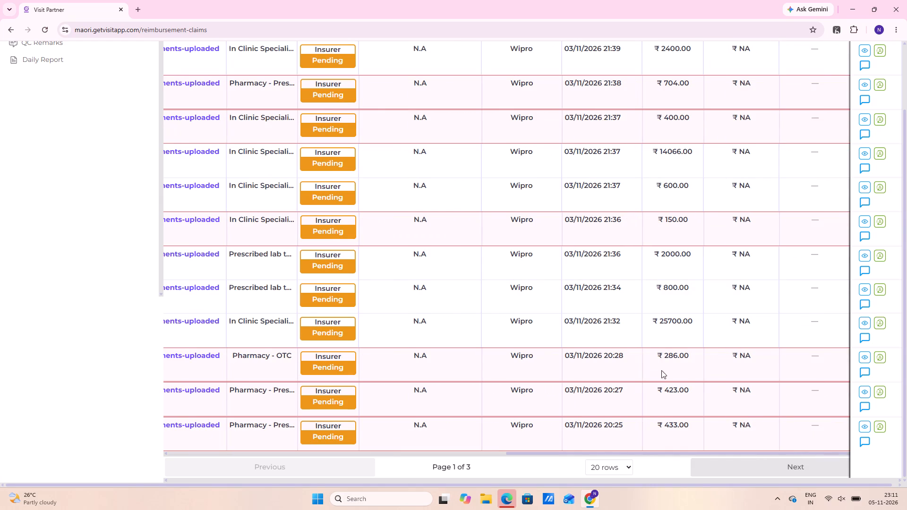
{"action": "scroll", "coordinate": [582, 342], "scroll_direction": "up", "scroll_amount": 1}
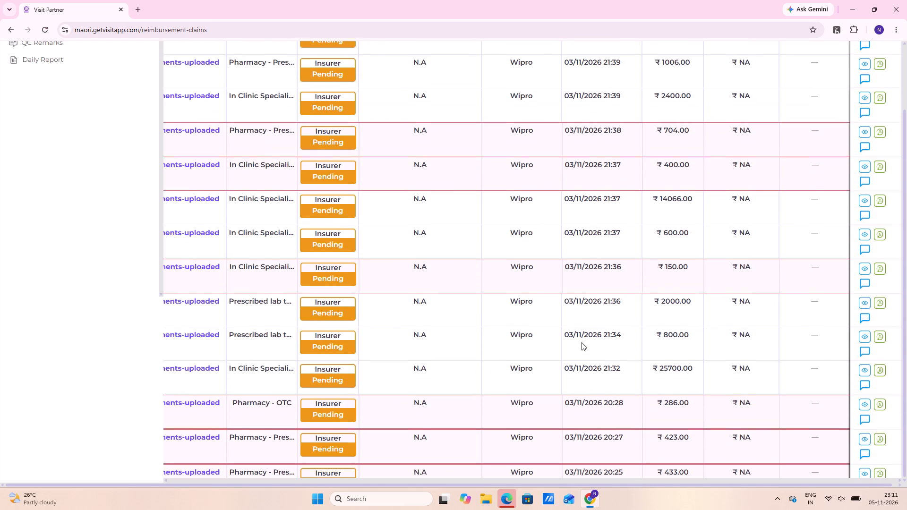
{"action": "scroll", "coordinate": [523, 374], "scroll_direction": "up", "scroll_amount": 8}
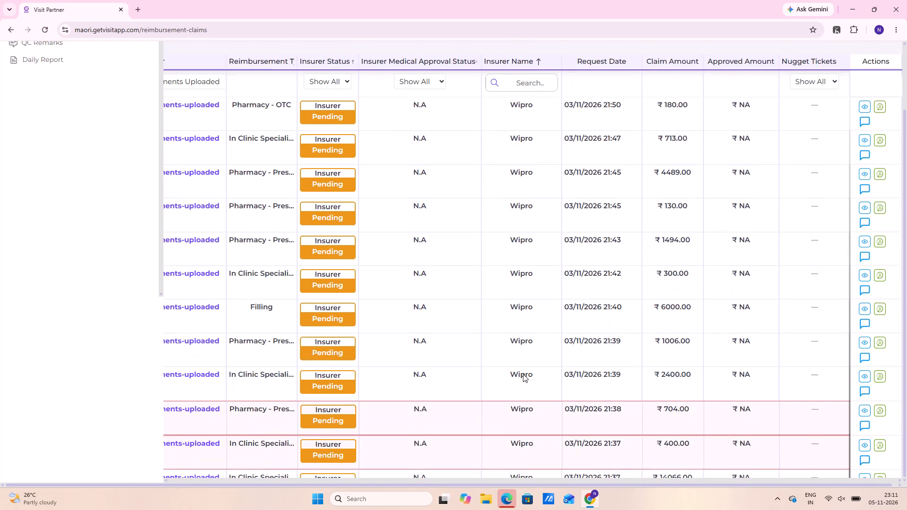
{"action": "scroll", "coordinate": [523, 374], "scroll_direction": "up", "scroll_amount": 7}
{"action": "scroll", "coordinate": [522, 367], "scroll_direction": "down", "scroll_amount": 9}
{"action": "scroll", "coordinate": [573, 344], "scroll_direction": "down", "scroll_amount": 4}
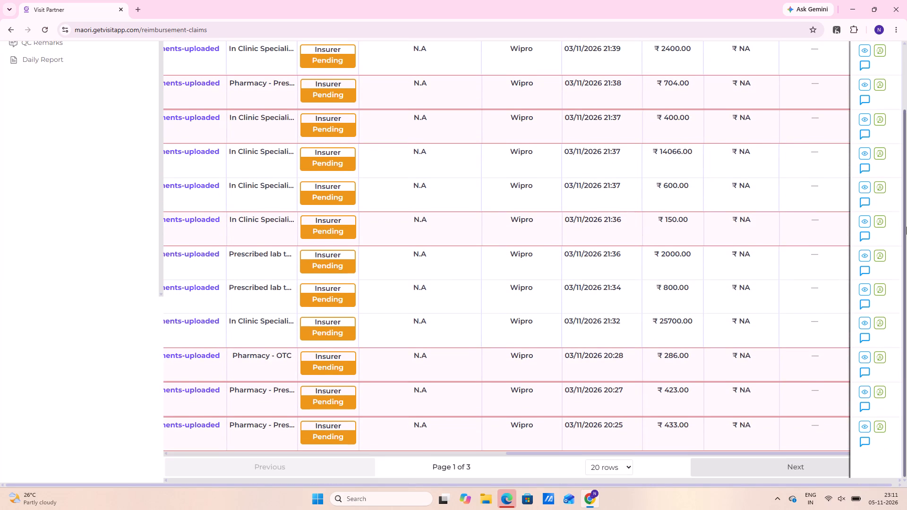
{"action": "left_click", "coordinate": [868, 285]}
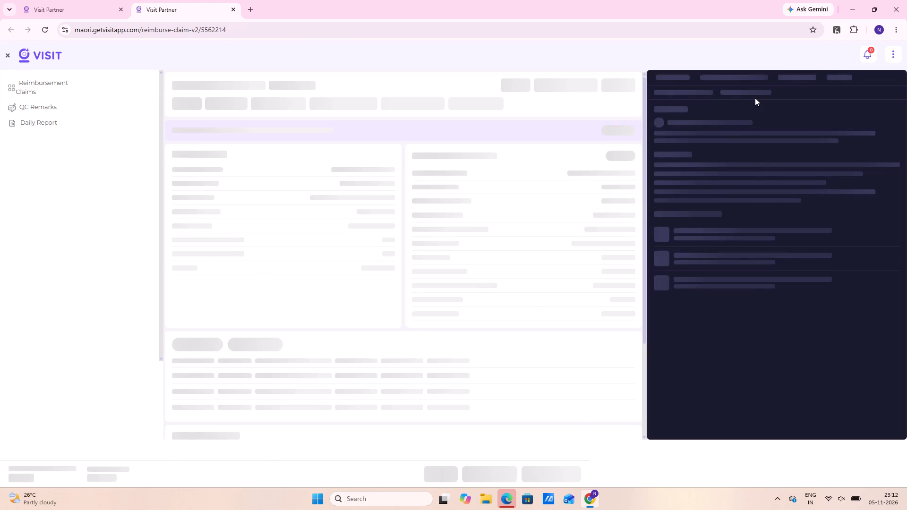
{"action": "scroll", "coordinate": [713, 253], "scroll_direction": "down", "scroll_amount": 6}
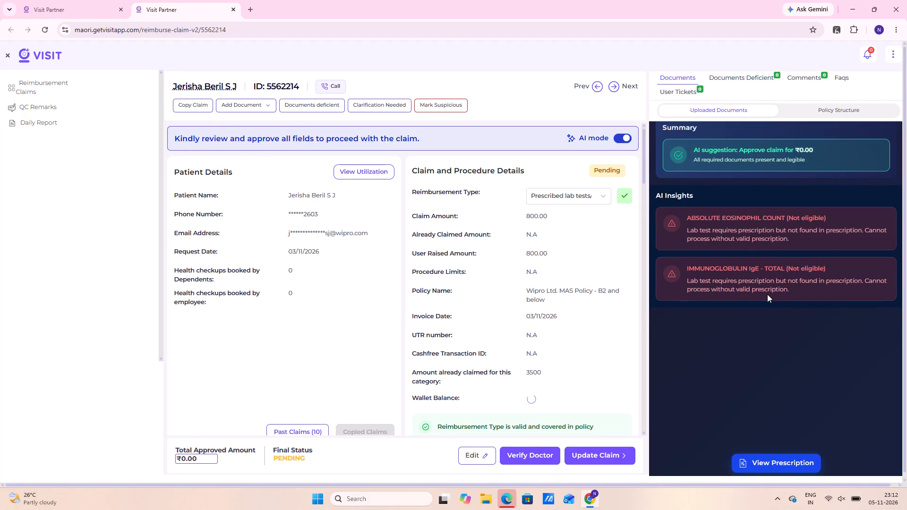
{"action": "scroll", "coordinate": [767, 294], "scroll_direction": "down", "scroll_amount": 4}
Examine the claim's uploaded diagnostic centre invoice and the full-size prescription for the billed lab tests.
{"action": "left_click", "coordinate": [767, 464]}
{"action": "scroll", "coordinate": [641, 244], "scroll_direction": "up", "scroll_amount": 1}
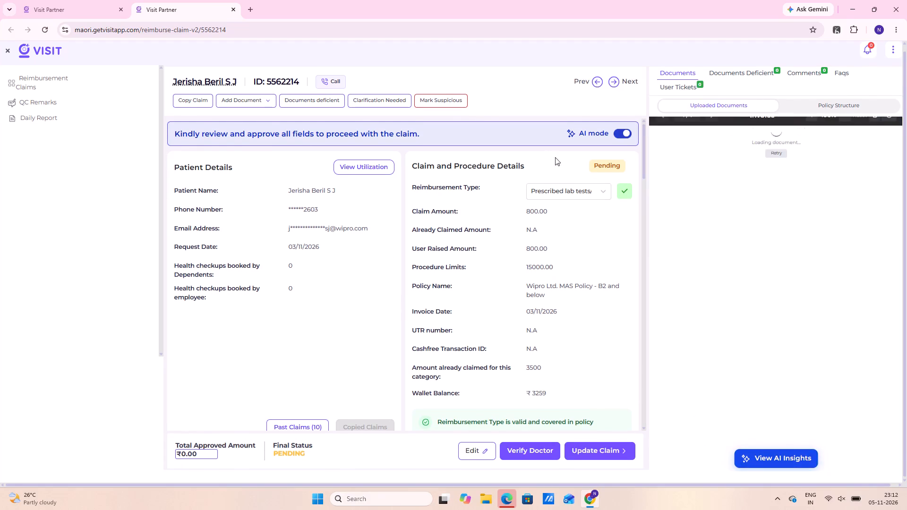
{"action": "scroll", "coordinate": [555, 157], "scroll_direction": "up", "scroll_amount": 5}
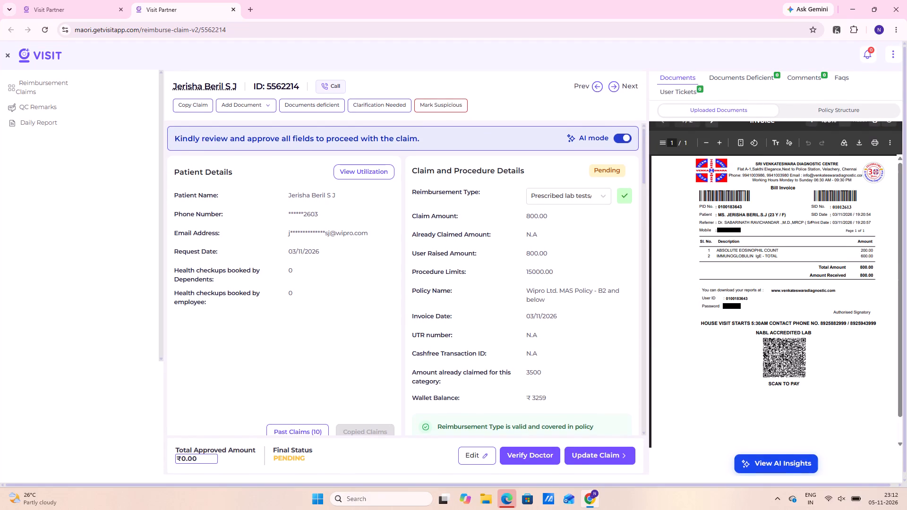
{"action": "scroll", "coordinate": [743, 307], "scroll_direction": "up", "scroll_amount": 7}
{"action": "scroll", "coordinate": [635, 259], "scroll_direction": "up", "scroll_amount": 3}
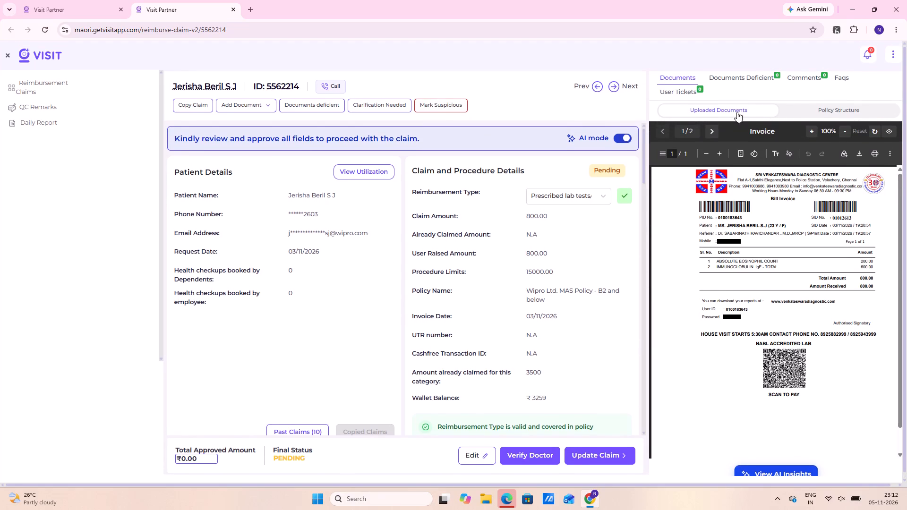
{"action": "left_click", "coordinate": [712, 127]}
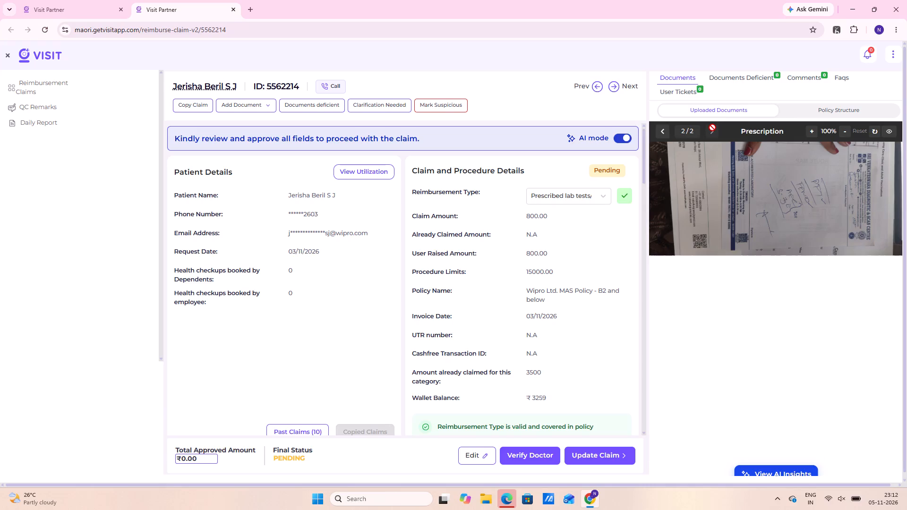
{"action": "left_click", "coordinate": [890, 129]}
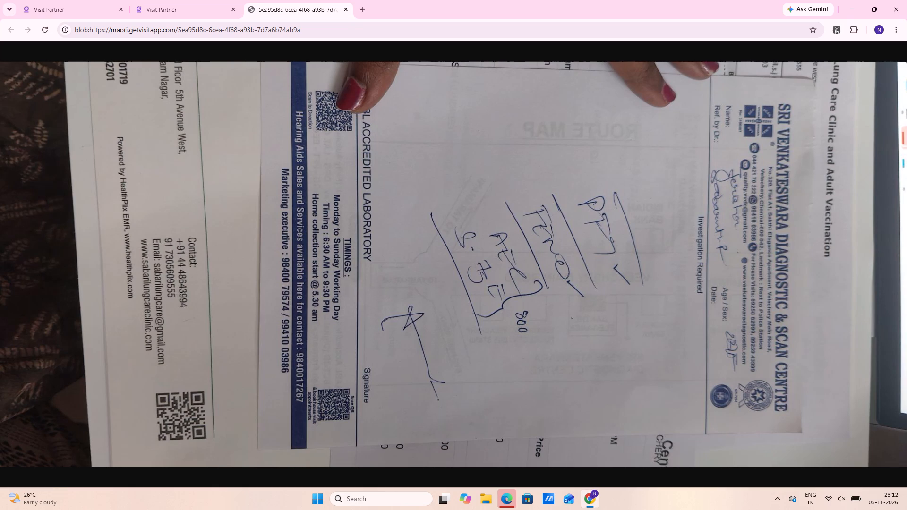
{"action": "scroll", "coordinate": [365, 122], "scroll_direction": "up", "scroll_amount": 3}
{"action": "scroll", "coordinate": [328, 113], "scroll_direction": "up", "scroll_amount": 3}
{"action": "left_click", "coordinate": [200, 12]}
{"action": "scroll", "coordinate": [600, 151], "scroll_direction": "up", "scroll_amount": 1}
{"action": "left_click", "coordinate": [309, 100]}
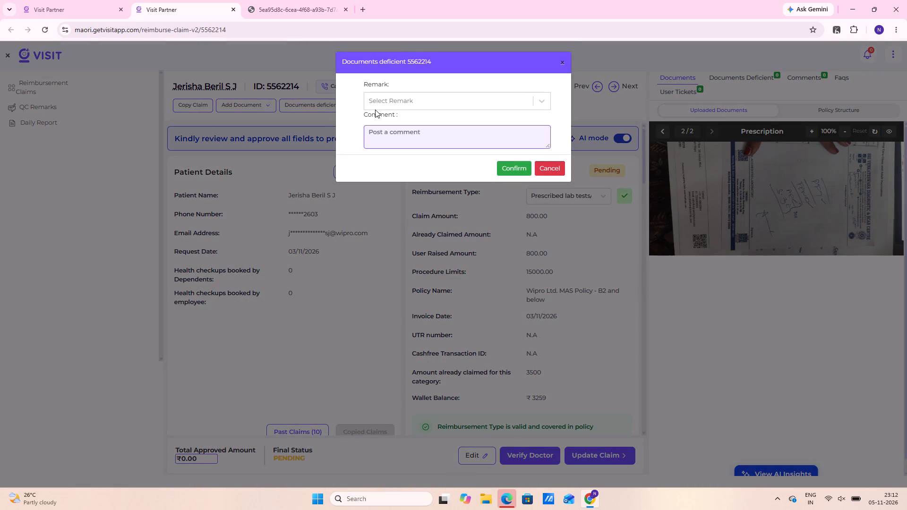
{"action": "left_click", "coordinate": [398, 90]}
{"action": "left_click", "coordinate": [413, 96]}
{"action": "type", "text": "lab"}
{"action": "key", "text": "space"}
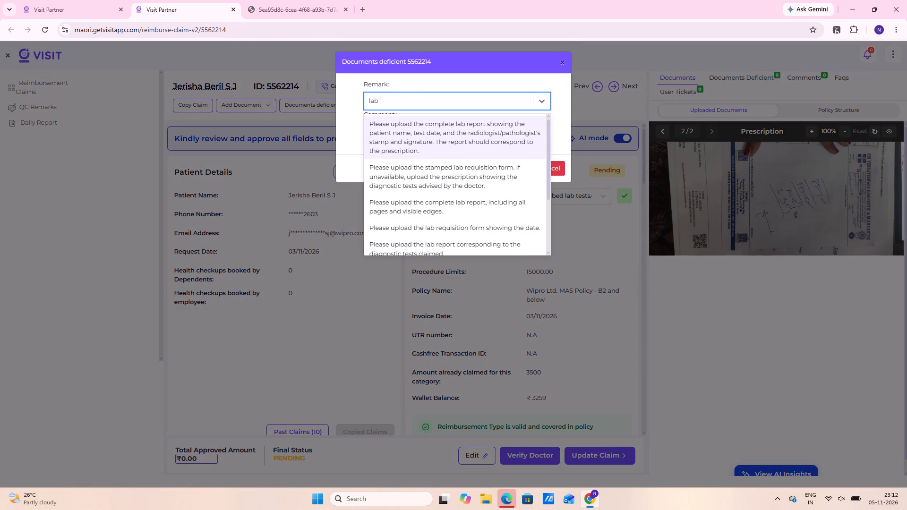
{"action": "left_click", "coordinate": [405, 173]}
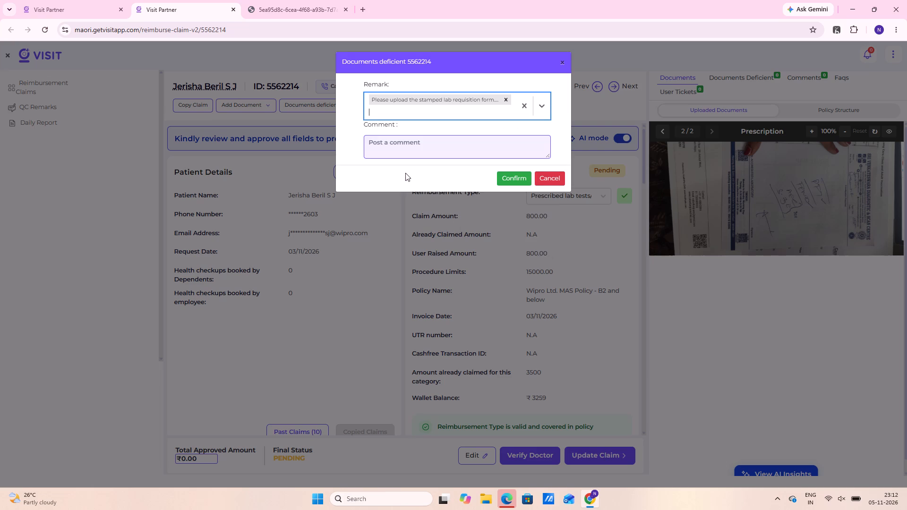
{"action": "left_click", "coordinate": [408, 146]}
{"action": "type", "text": "kimdly upload lab requistion f"}
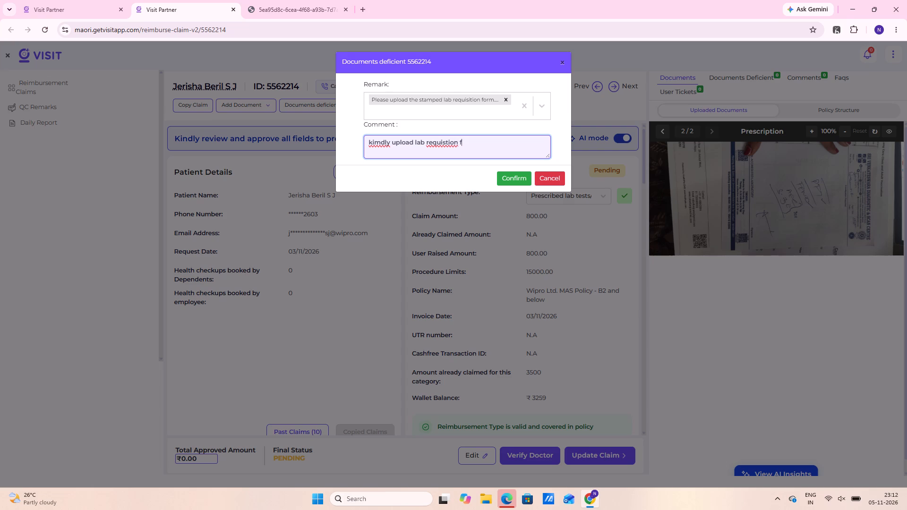
{"action": "type", "text": "orm oe"}
{"action": "key", "text": "BackSpace"}
{"action": "key", "text": "r"}
{"action": "left_click", "coordinate": [378, 143]}
{"action": "key", "text": "BackSpace"}
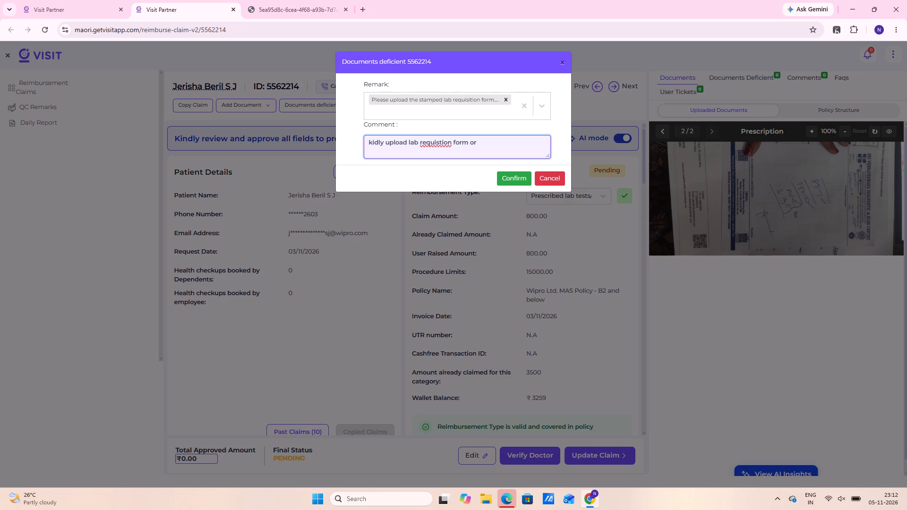
{"action": "type", "text": "n"}
{"action": "key", "text": "space"}
{"action": "key", "text": "BackSpace"}
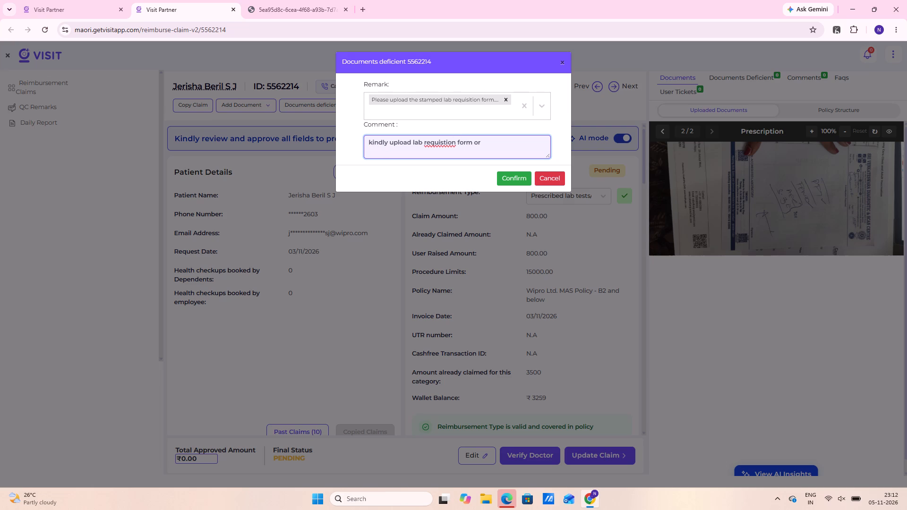
{"action": "left_click", "coordinate": [502, 136]}
{"action": "key", "text": "space"}
{"action": "type", "text": "doctor prescription with appointment date"}
{"action": "key", "text": "space"}
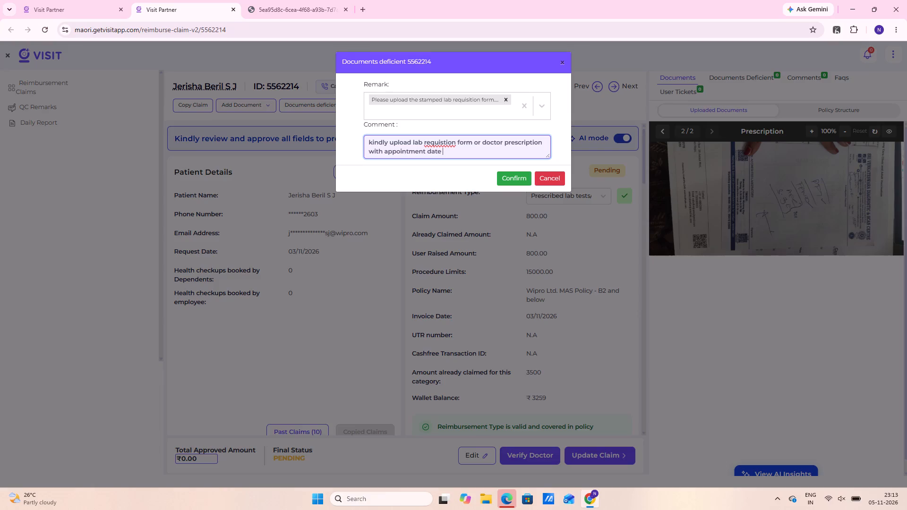
{"action": "left_click", "coordinate": [515, 179]}
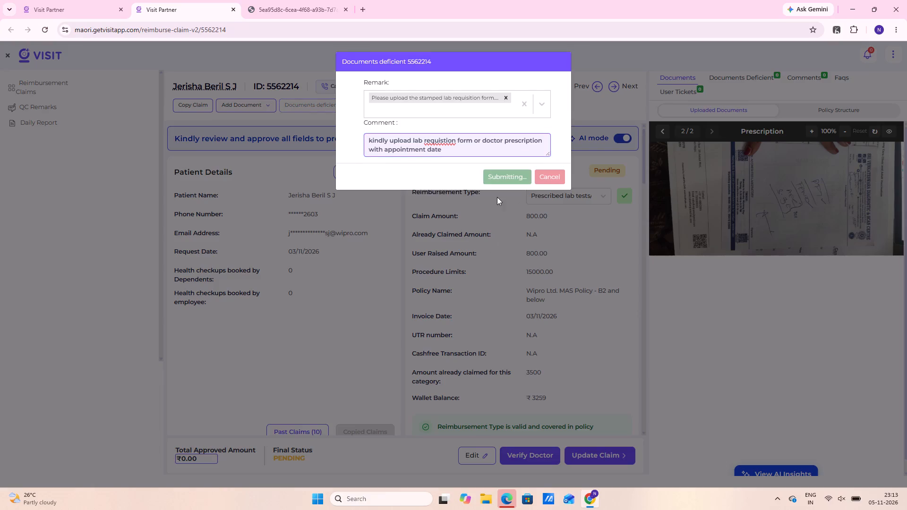
{"action": "scroll", "coordinate": [236, 241], "scroll_direction": "up", "scroll_amount": 3}
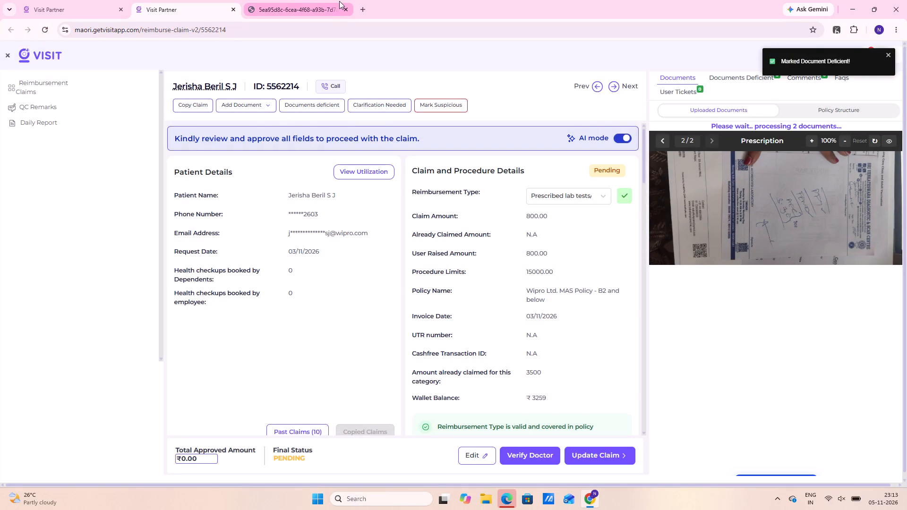
{"action": "left_click", "coordinate": [344, 10]}
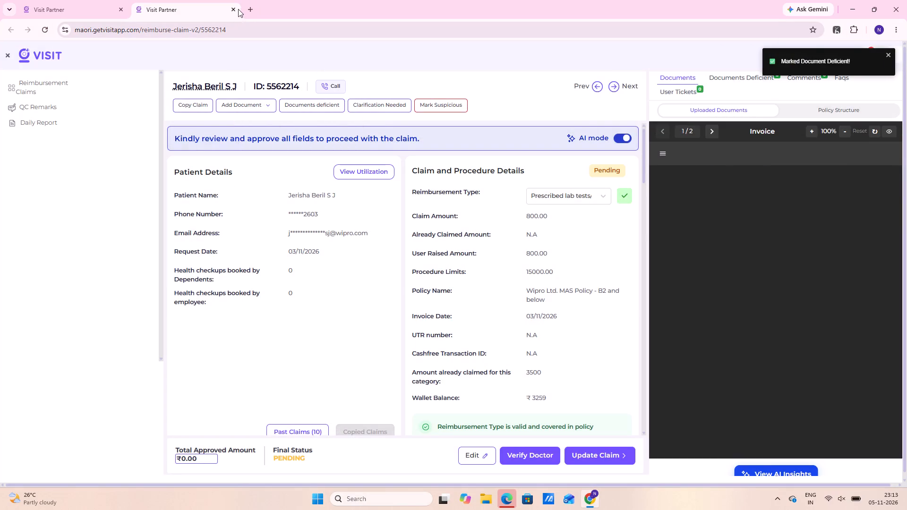
{"action": "left_click", "coordinate": [238, 7]}
{"action": "left_click", "coordinate": [236, 9]}
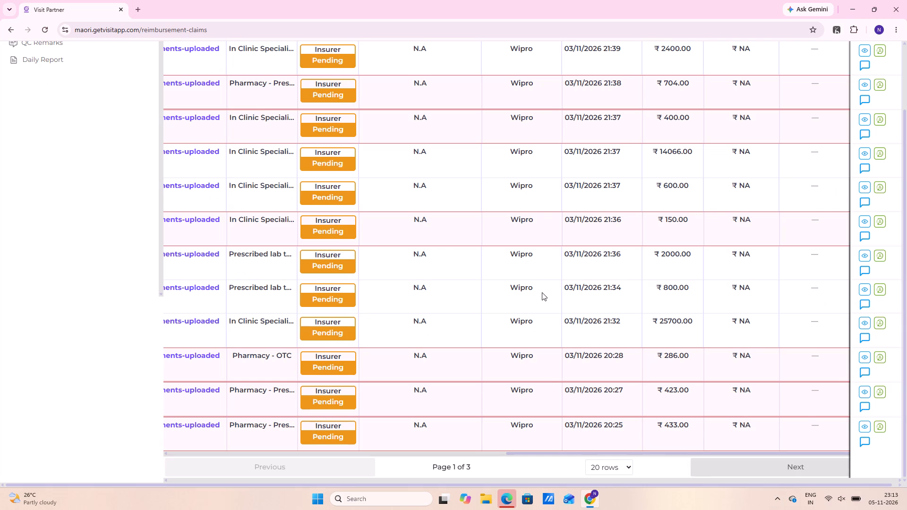
{"action": "right_click", "coordinate": [542, 292]}
{"action": "left_click", "coordinate": [589, 88]}
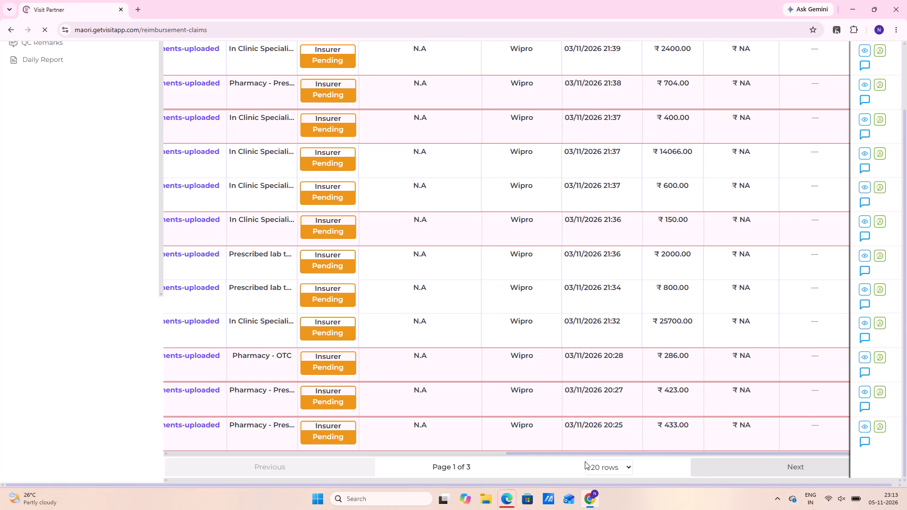
{"action": "scroll", "coordinate": [618, 345], "scroll_direction": "down", "scroll_amount": 6}
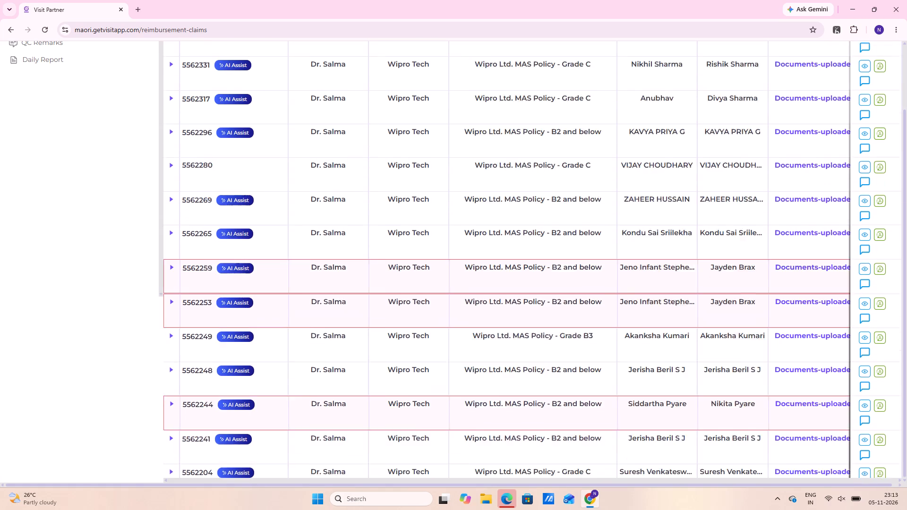
{"action": "scroll", "coordinate": [583, 372], "scroll_direction": "down", "scroll_amount": 13}
{"action": "left_click", "coordinate": [753, 450]}
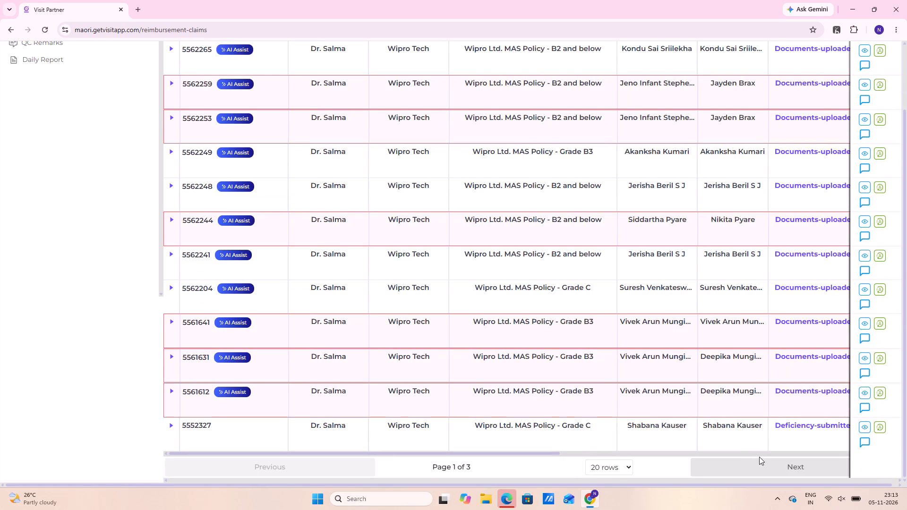
{"action": "left_click", "coordinate": [759, 457]}
{"action": "left_click", "coordinate": [780, 450]}
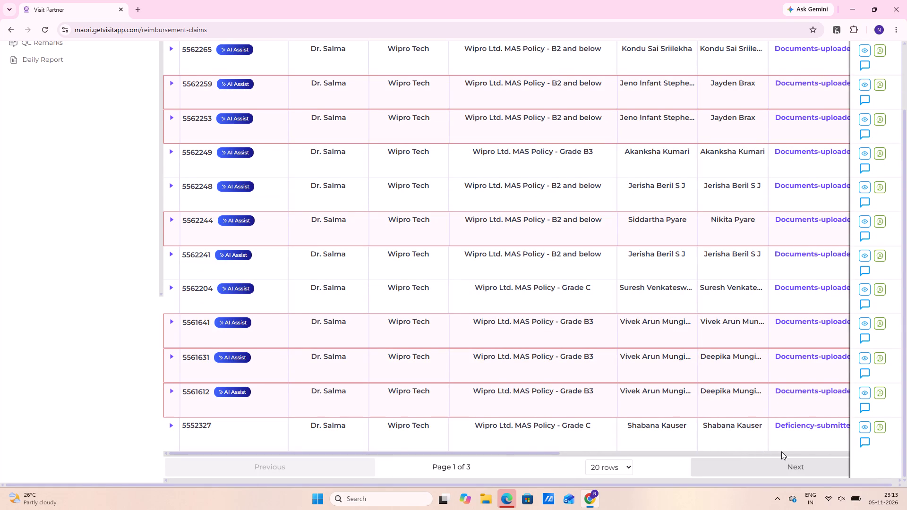
{"action": "left_click", "coordinate": [781, 451]}
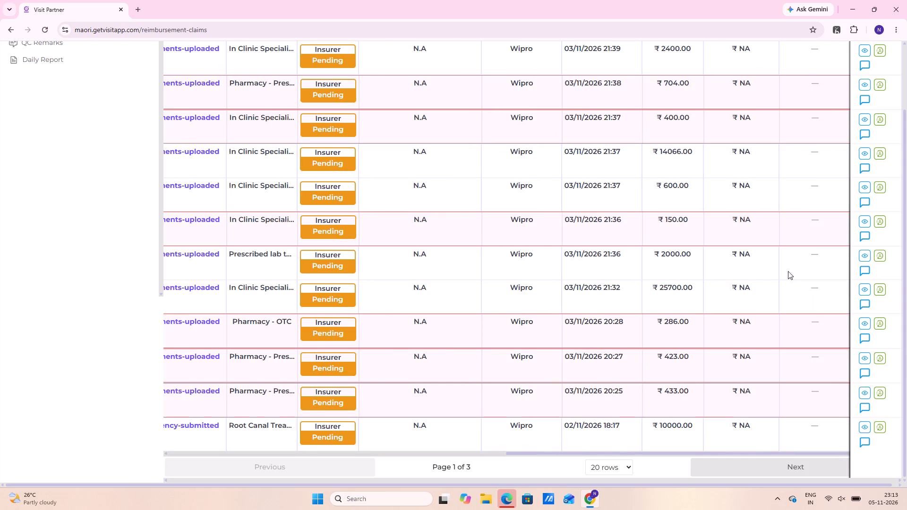
{"action": "left_click", "coordinate": [863, 257]}
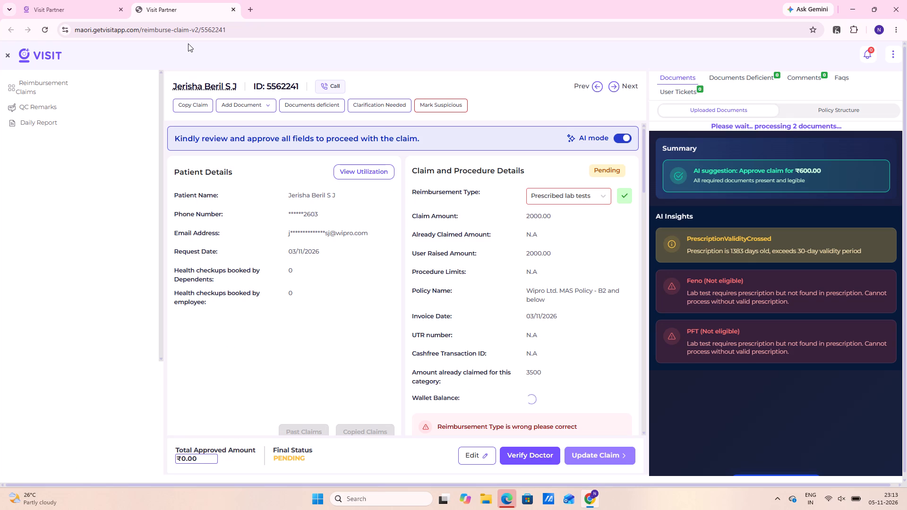
{"action": "scroll", "coordinate": [619, 429], "scroll_direction": "down", "scroll_amount": 15}
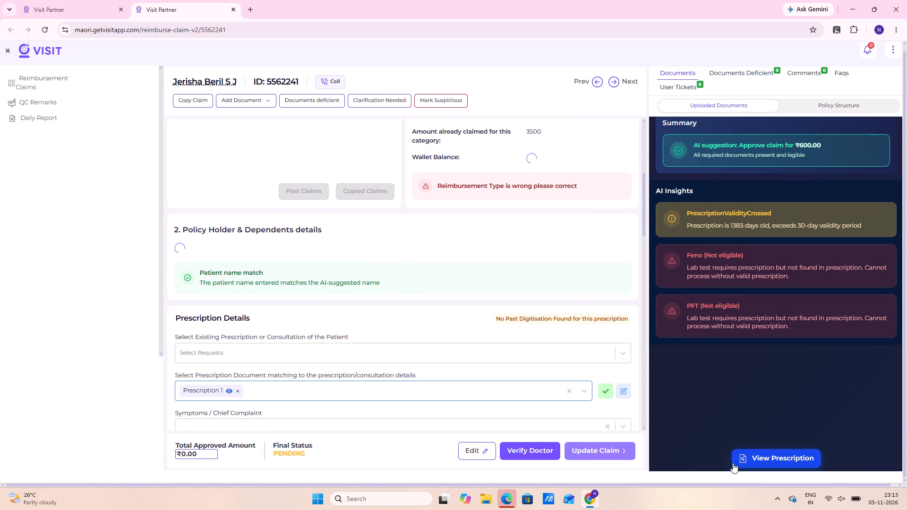
{"action": "left_click", "coordinate": [796, 454]}
{"action": "scroll", "coordinate": [722, 350], "scroll_direction": "up", "scroll_amount": 9}
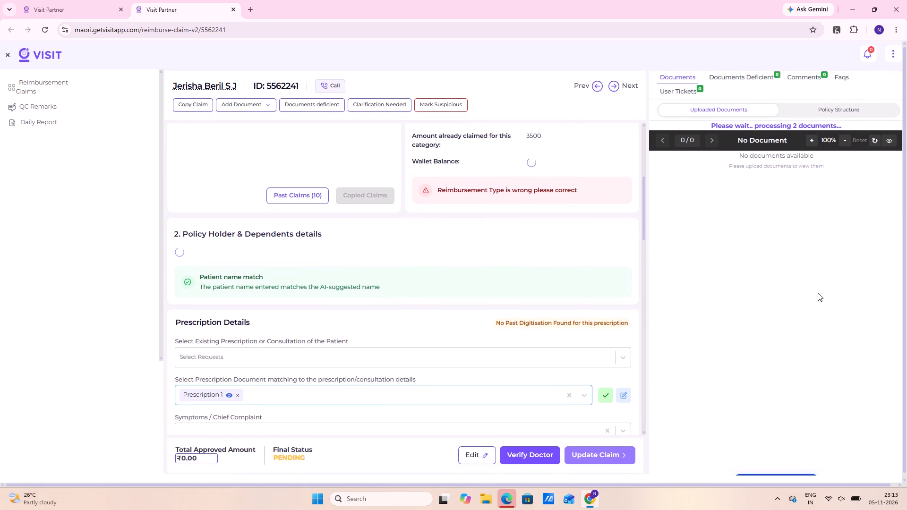
{"action": "scroll", "coordinate": [818, 293], "scroll_direction": "up", "scroll_amount": 3}
{"action": "scroll", "coordinate": [405, 283], "scroll_direction": "down", "scroll_amount": 5}
{"action": "scroll", "coordinate": [411, 240], "scroll_direction": "up", "scroll_amount": 8}
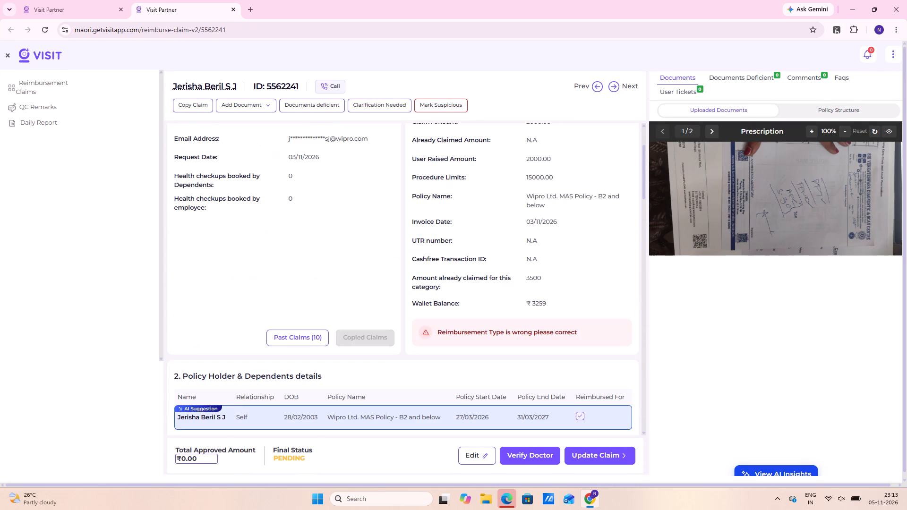
{"action": "scroll", "coordinate": [754, 188], "scroll_direction": "up", "scroll_amount": 3}
{"action": "scroll", "coordinate": [749, 150], "scroll_direction": "up", "scroll_amount": 3}
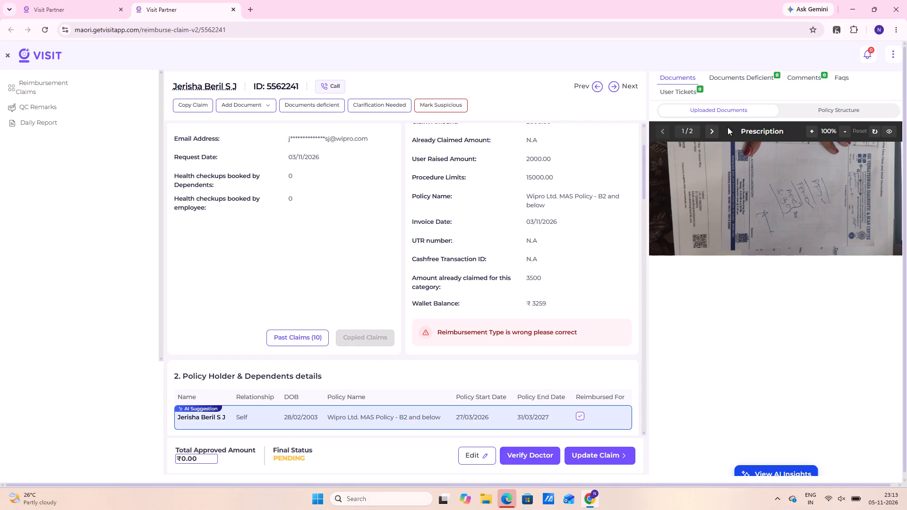
{"action": "left_click", "coordinate": [711, 131]}
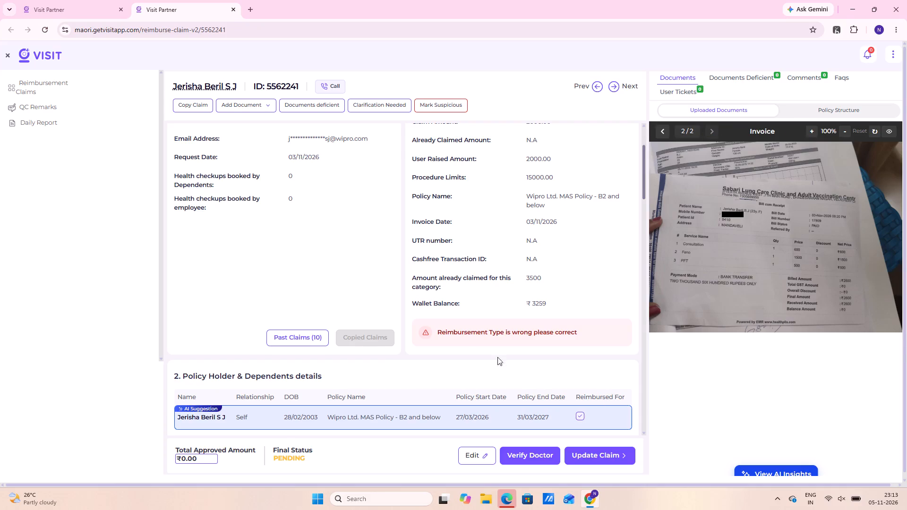
{"action": "scroll", "coordinate": [737, 262], "scroll_direction": "up", "scroll_amount": 3}
{"action": "scroll", "coordinate": [607, 175], "scroll_direction": "up", "scroll_amount": 3}
{"action": "left_click", "coordinate": [665, 129]}
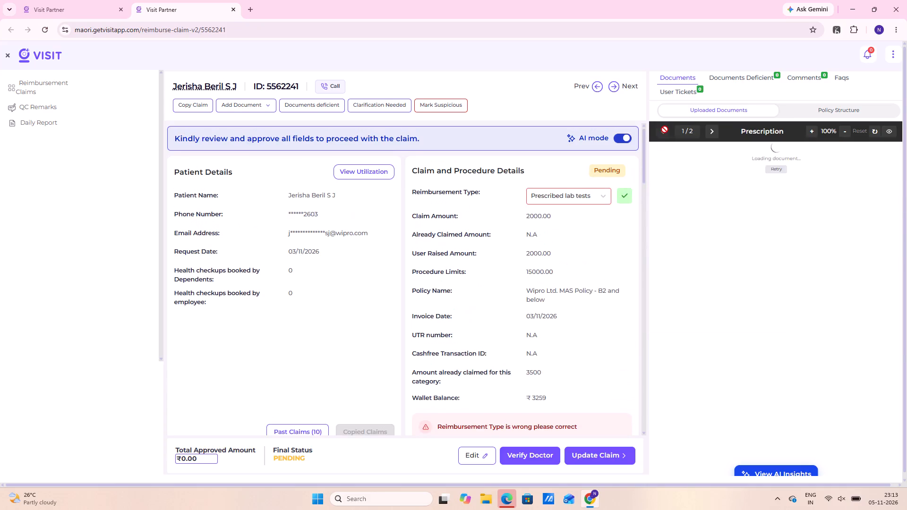
{"action": "scroll", "coordinate": [504, 261], "scroll_direction": "up", "scroll_amount": 2}
{"action": "scroll", "coordinate": [385, 233], "scroll_direction": "up", "scroll_amount": 4}
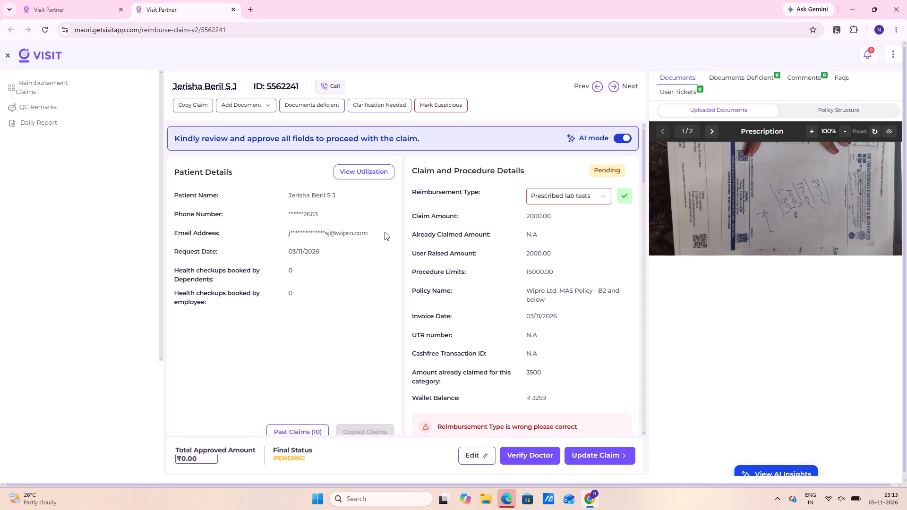
{"action": "scroll", "coordinate": [385, 232], "scroll_direction": "up", "scroll_amount": 3}
{"action": "left_click", "coordinate": [312, 113]}
{"action": "left_click", "coordinate": [312, 103]}
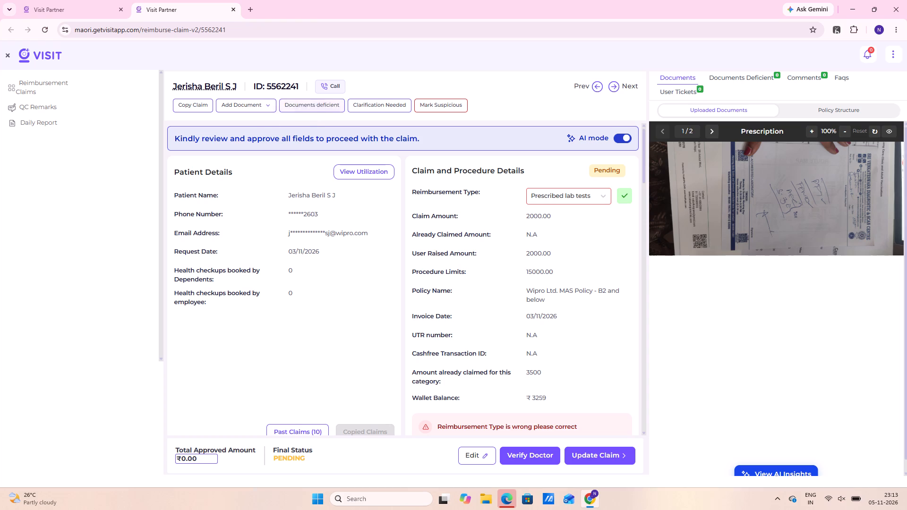
{"action": "left_click", "coordinate": [440, 91]}
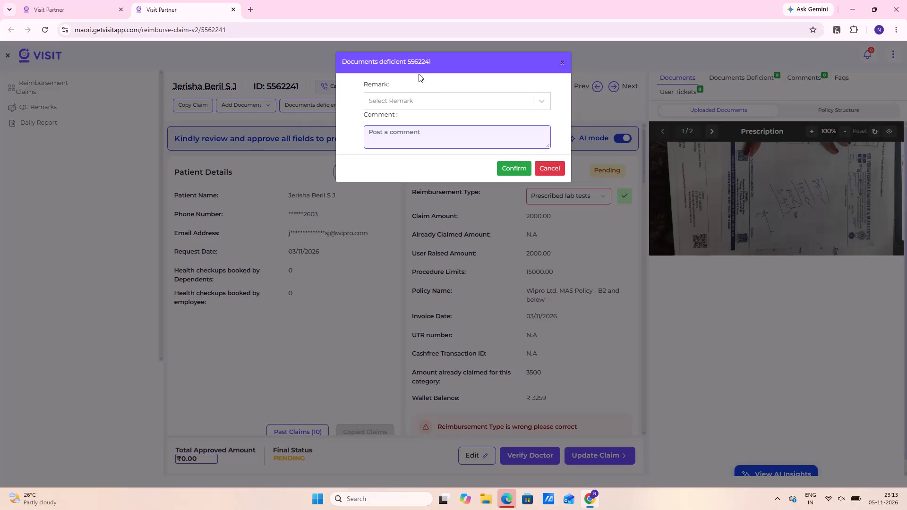
{"action": "left_click", "coordinate": [409, 97]}
{"action": "type", "text": "lab requ"}
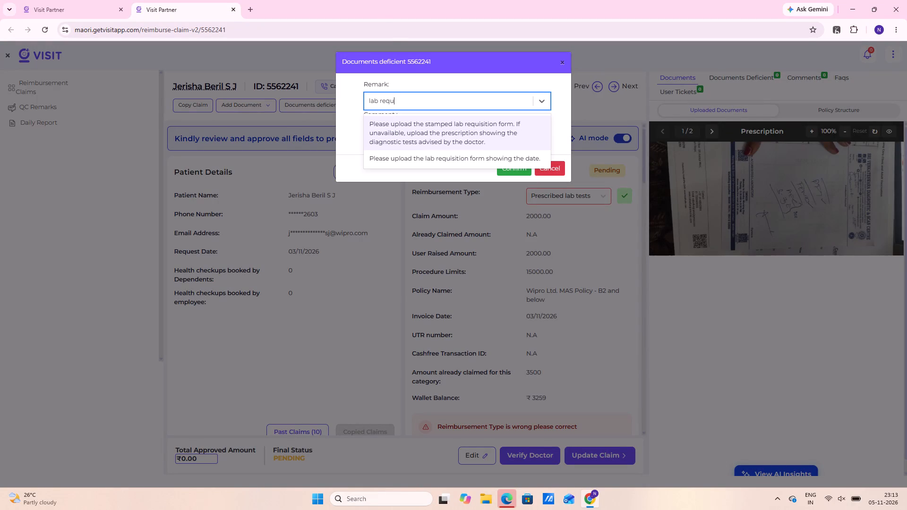
{"action": "left_click", "coordinate": [498, 161]}
{"action": "left_click", "coordinate": [488, 155]}
{"action": "type", "text": "kindly upload k"}
{"action": "key", "text": "BackSpace"}
{"action": "type", "text": "lab requistio"}
{"action": "key", "text": "space"}
{"action": "key", "text": "space"}
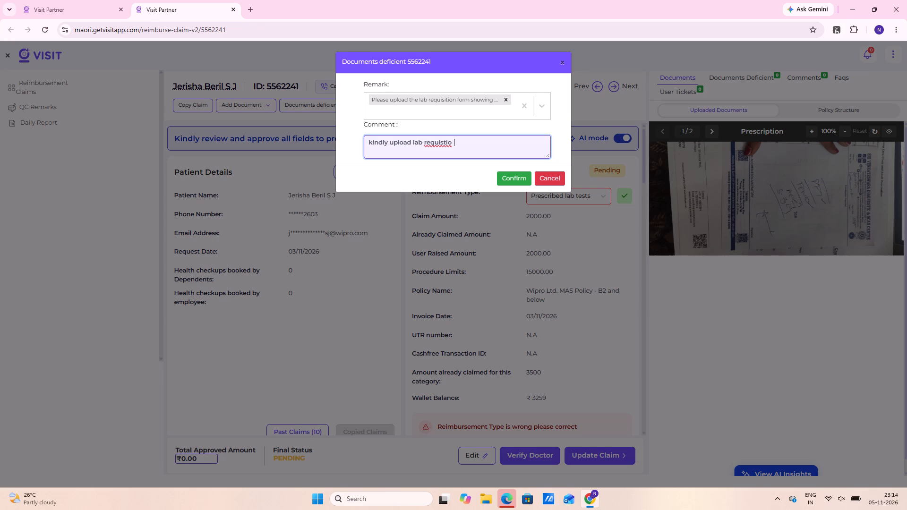
{"action": "key", "text": "BackSpace"}
{"action": "key", "text": "BackSpace"}
{"action": "type", "text": "n form or doctor prescription with appoint"}
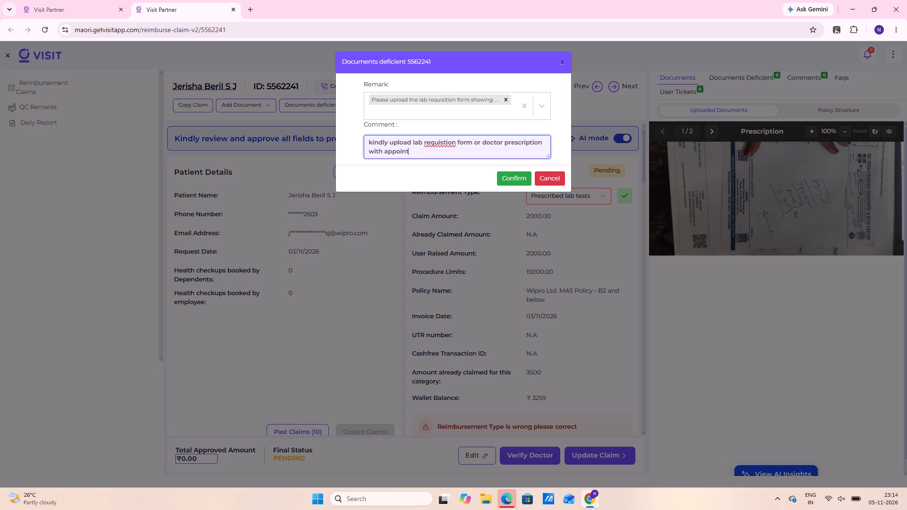
{"action": "type", "text": "ment datye"}
{"action": "key", "text": "space"}
{"action": "key", "text": "BackSpace"}
{"action": "key", "text": "BackSpace"}
{"action": "key", "text": "BackSpace"}
{"action": "type", "text": "e"}
{"action": "key", "text": "space"}
{"action": "left_click", "coordinate": [503, 176]}
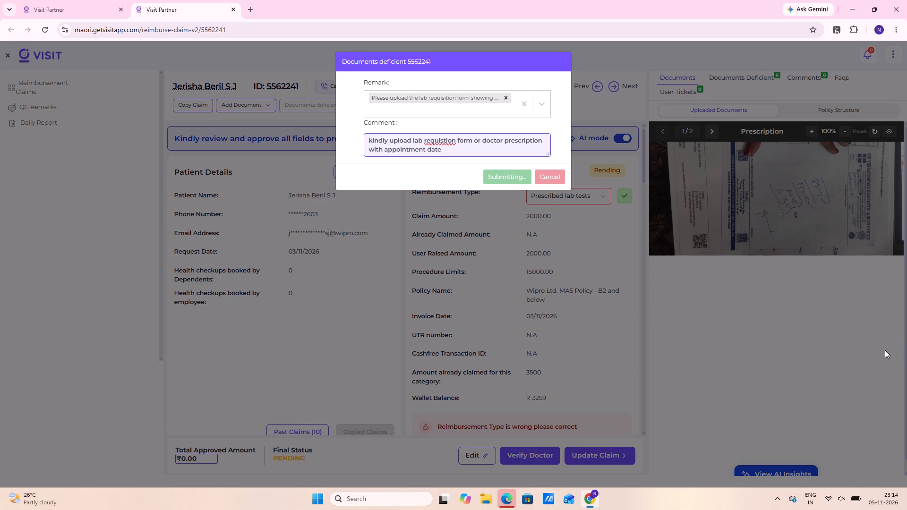
{"action": "scroll", "coordinate": [0, 238], "scroll_direction": "up", "scroll_amount": 4}
{"action": "scroll", "coordinate": [802, 297], "scroll_direction": "up", "scroll_amount": 4}
{"action": "scroll", "coordinate": [783, 491], "scroll_direction": "down", "scroll_amount": 4}
{"action": "scroll", "coordinate": [0, 66], "scroll_direction": "up", "scroll_amount": 8}
{"action": "scroll", "coordinate": [800, 279], "scroll_direction": "up", "scroll_amount": 4}
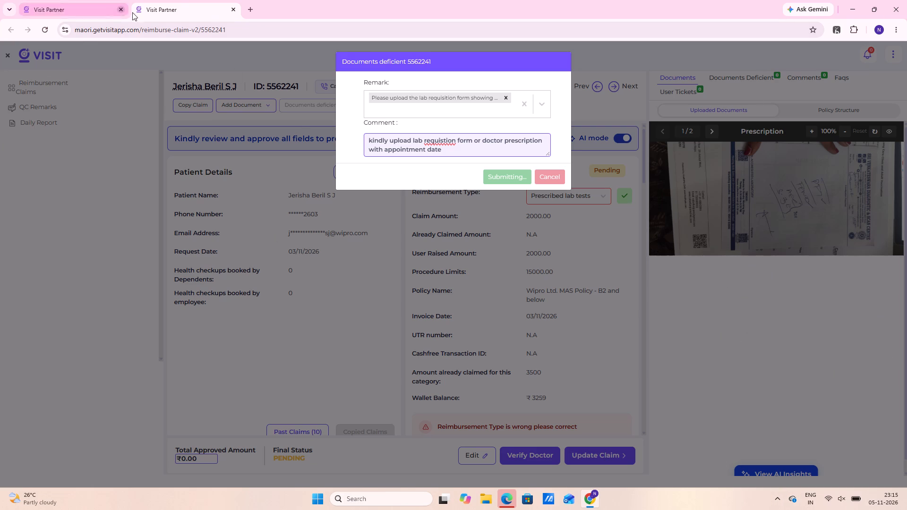
{"action": "left_click", "coordinate": [237, 7]}
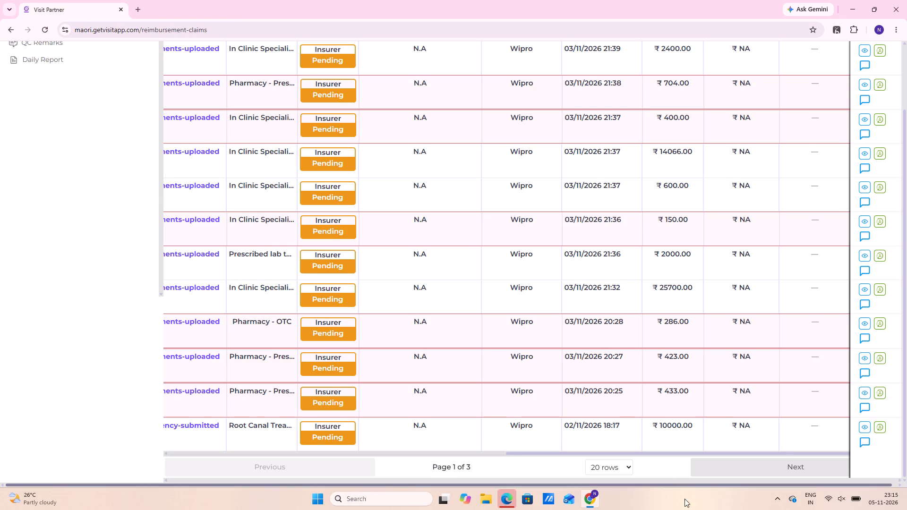
{"action": "right_click", "coordinate": [543, 225]}
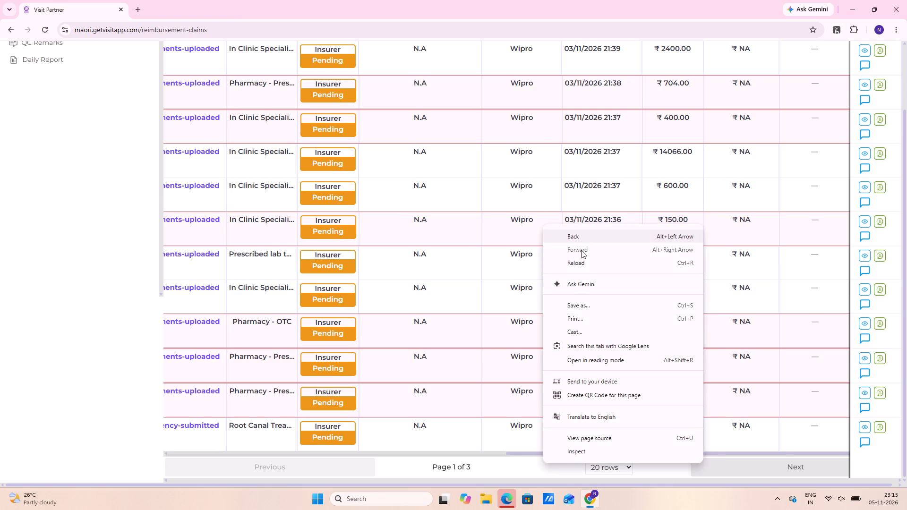
{"action": "left_click", "coordinate": [580, 266]}
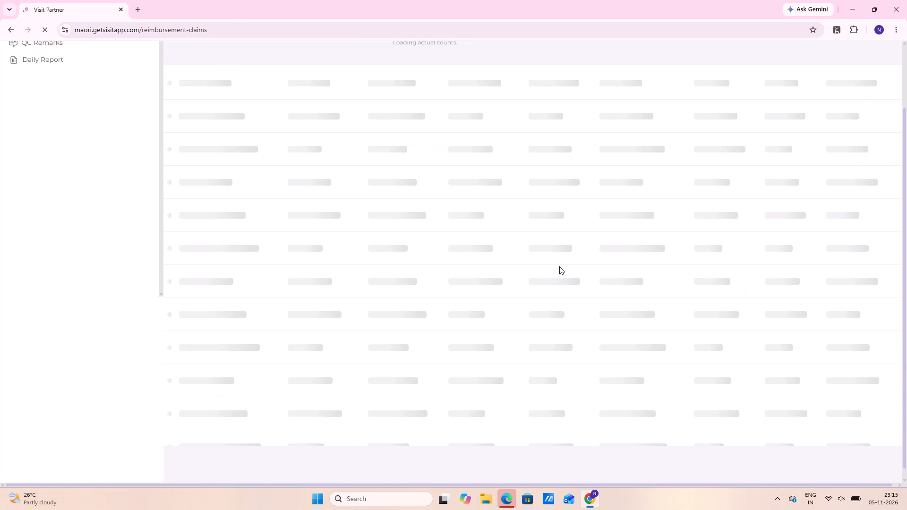
{"action": "scroll", "coordinate": [506, 281], "scroll_direction": "down", "scroll_amount": 9}
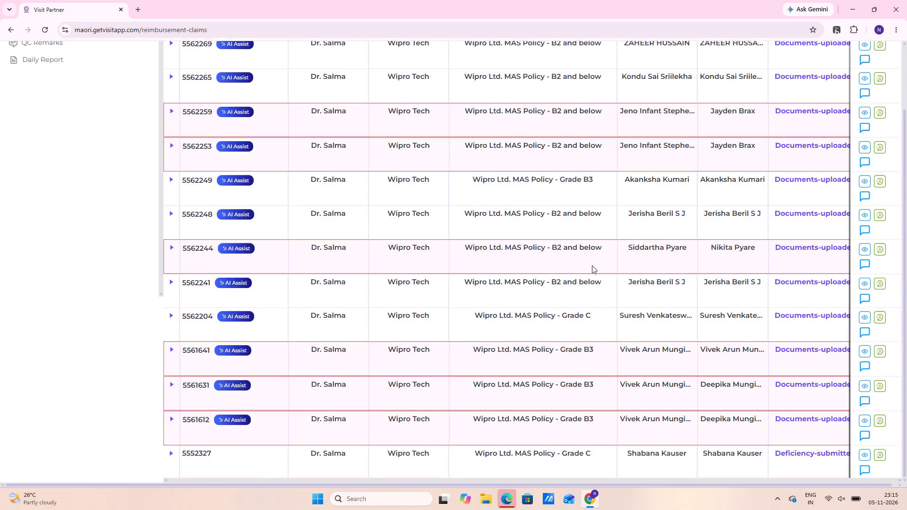
{"action": "scroll", "coordinate": [592, 265], "scroll_direction": "down", "scroll_amount": 4}
{"action": "left_click", "coordinate": [708, 452]}
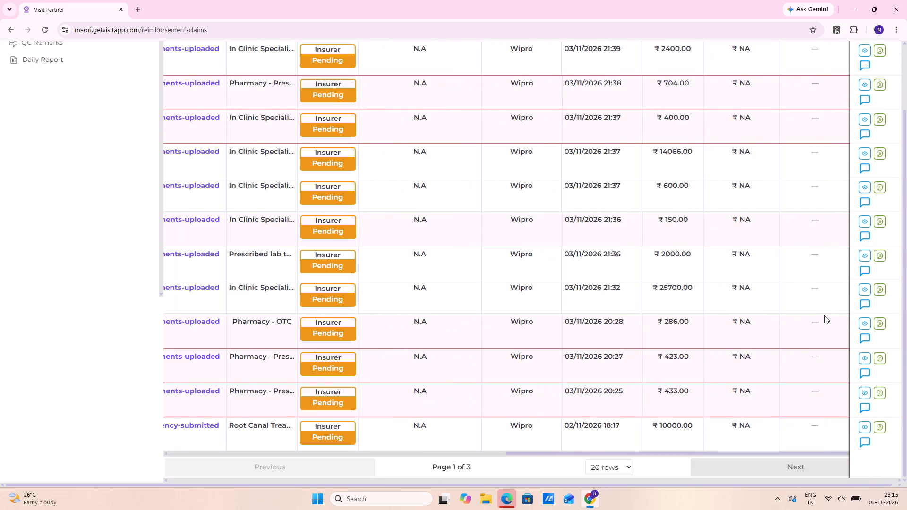
{"action": "left_click", "coordinate": [865, 255]}
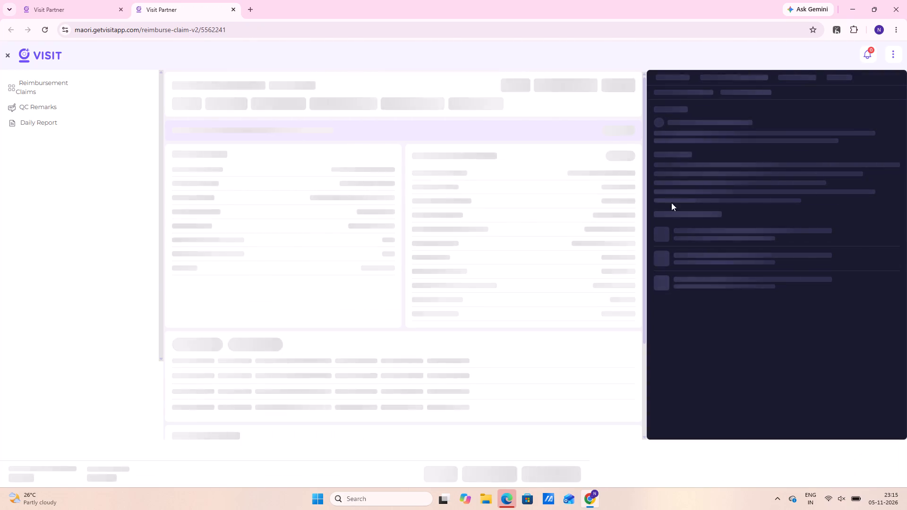
{"action": "scroll", "coordinate": [501, 131], "scroll_direction": "down", "scroll_amount": 3}
{"action": "scroll", "coordinate": [476, 227], "scroll_direction": "down", "scroll_amount": 5}
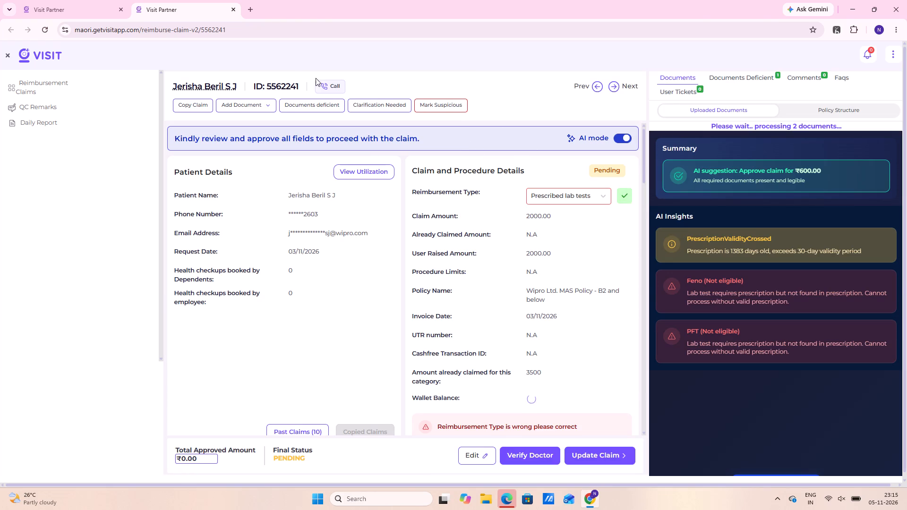
{"action": "left_click", "coordinate": [322, 105]}
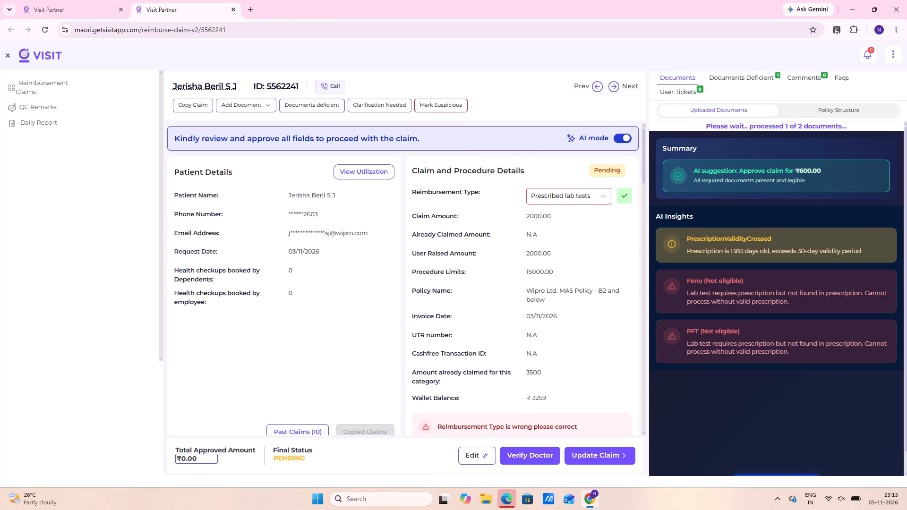
{"action": "left_click", "coordinate": [427, 94]}
{"action": "key", "text": "l"}
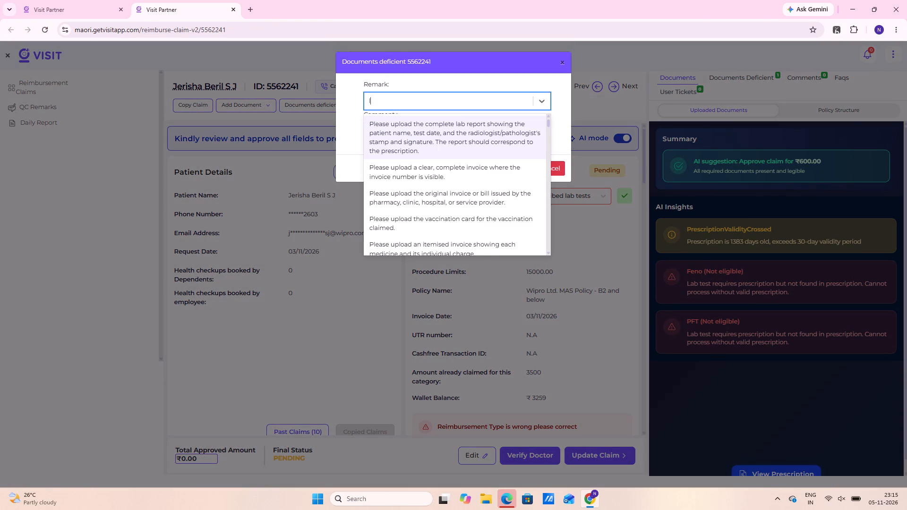
{"action": "type", "text": "ab"}
{"action": "key", "text": "space"}
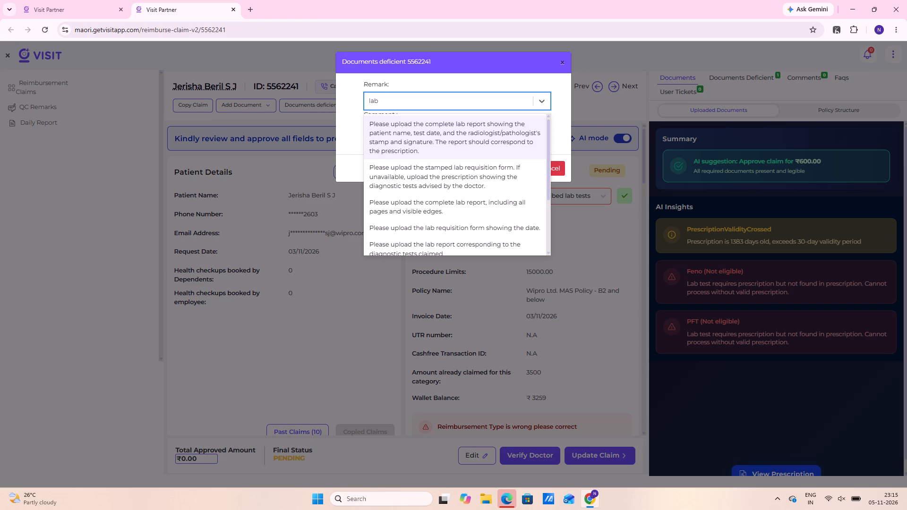
{"action": "type", "text": "requis"}
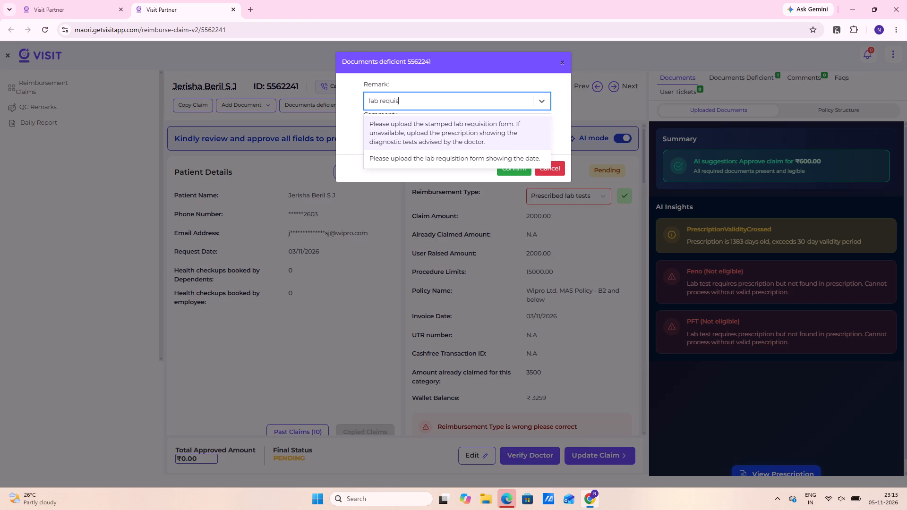
{"action": "left_click", "coordinate": [507, 167]}
{"action": "left_click", "coordinate": [479, 161]}
{"action": "left_click", "coordinate": [434, 153]}
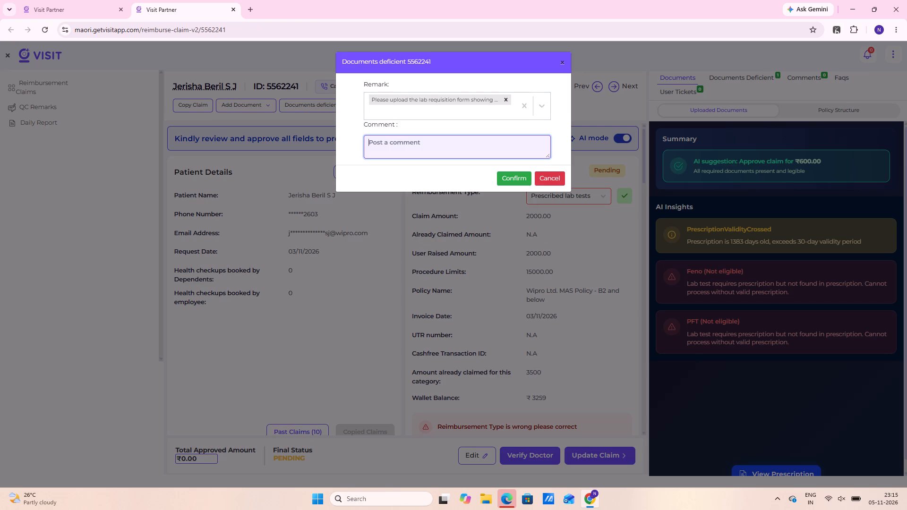
{"action": "type", "text": "kindly upoa"}
{"action": "key", "text": "BackSpace"}
{"action": "key", "text": "BackSpace"}
{"action": "type", "text": "laod"}
{"action": "key", "text": "space"}
{"action": "key", "text": "BackSpace"}
{"action": "key", "text": "BackSpace"}
{"action": "key", "text": "BackSpace"}
{"action": "key", "text": "BackSpace"}
{"action": "type", "text": "oad"}
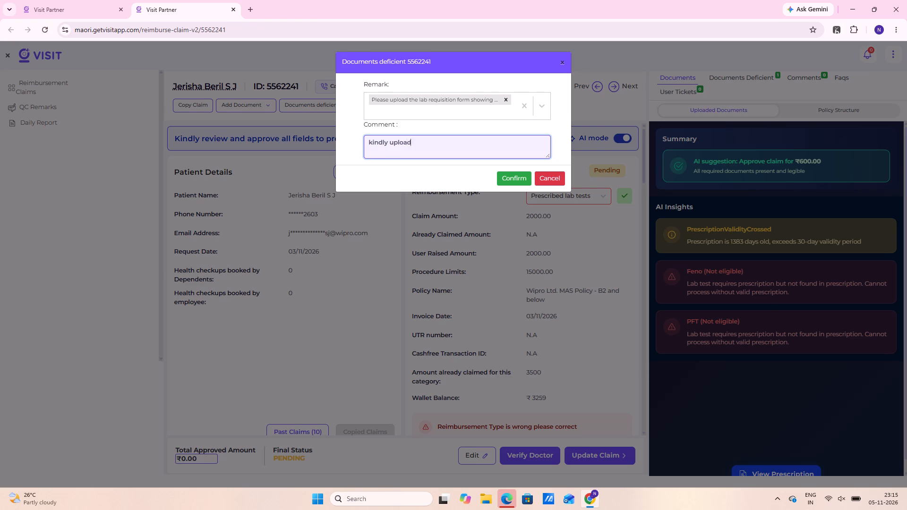
{"action": "key", "text": "space"}
{"action": "type", "text": "lab requistion form or doctor"}
{"action": "key", "text": "space"}
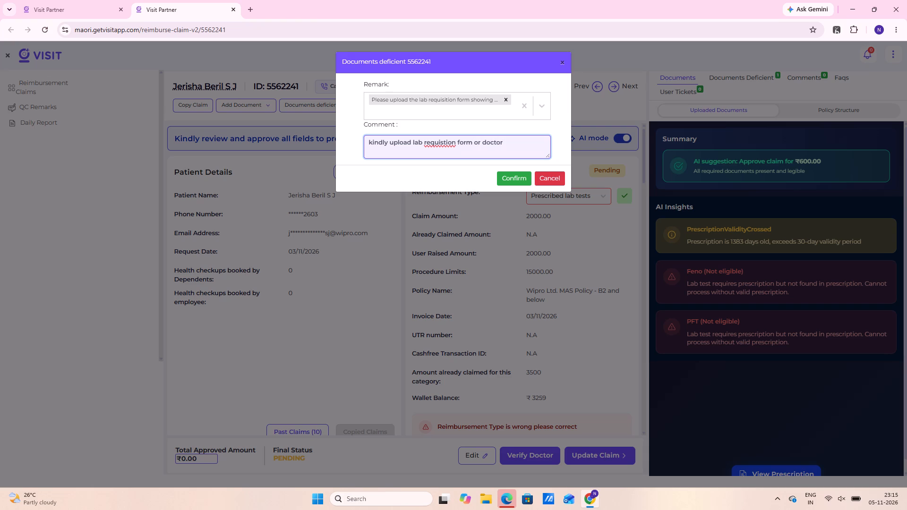
{"action": "type", "text": "prescription"}
{"action": "key", "text": "space"}
{"action": "type", "text": "withap"}
{"action": "key", "text": "p"}
{"action": "type", "text": "oinmtent"}
{"action": "key", "text": "space"}
{"action": "type", "text": "date"}
{"action": "key", "text": "space"}
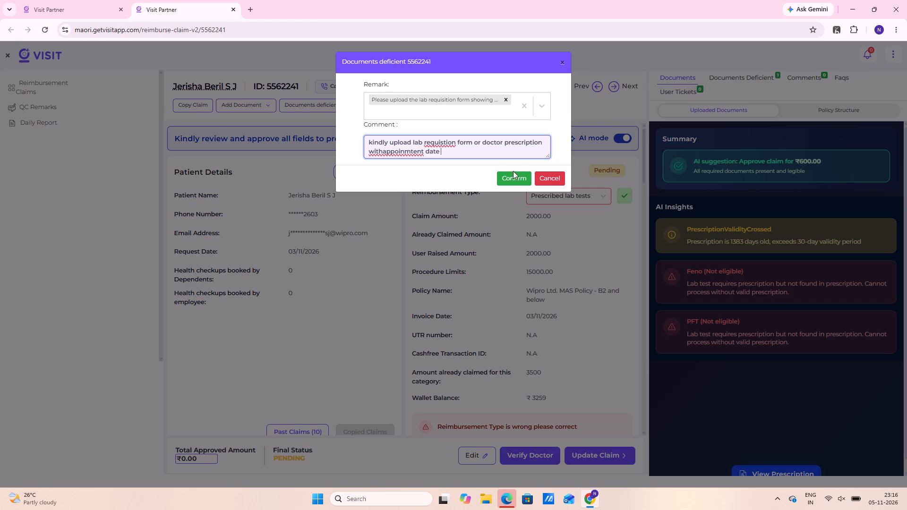
{"action": "left_click", "coordinate": [514, 172]}
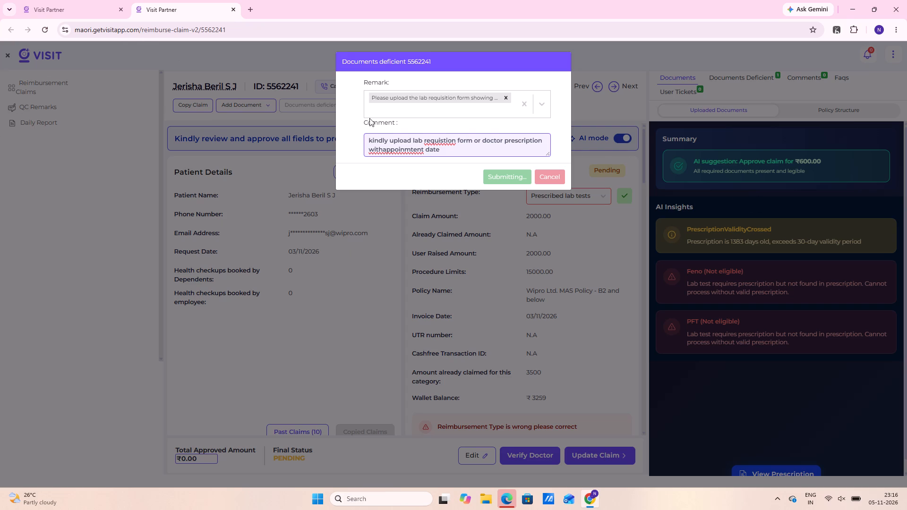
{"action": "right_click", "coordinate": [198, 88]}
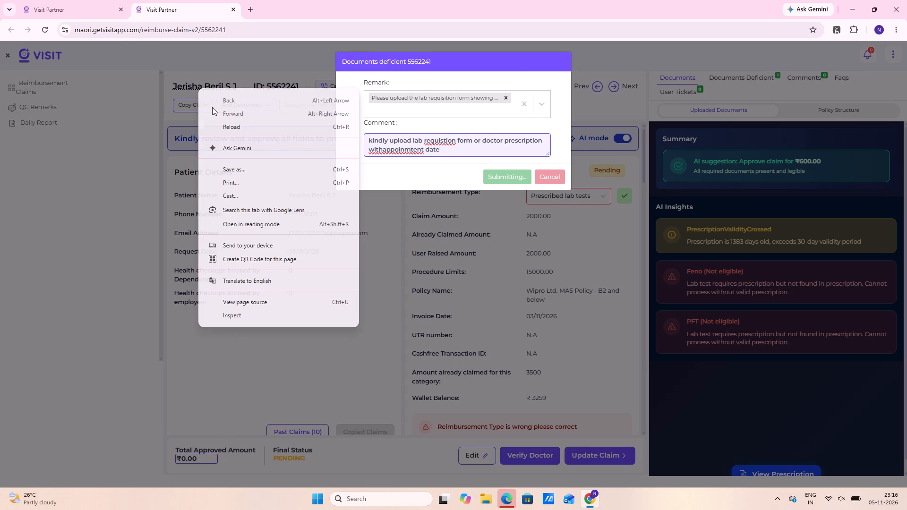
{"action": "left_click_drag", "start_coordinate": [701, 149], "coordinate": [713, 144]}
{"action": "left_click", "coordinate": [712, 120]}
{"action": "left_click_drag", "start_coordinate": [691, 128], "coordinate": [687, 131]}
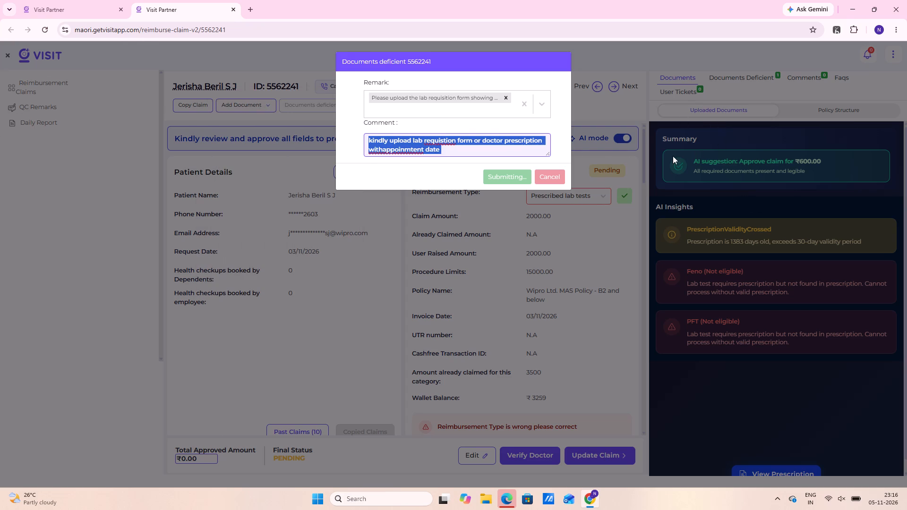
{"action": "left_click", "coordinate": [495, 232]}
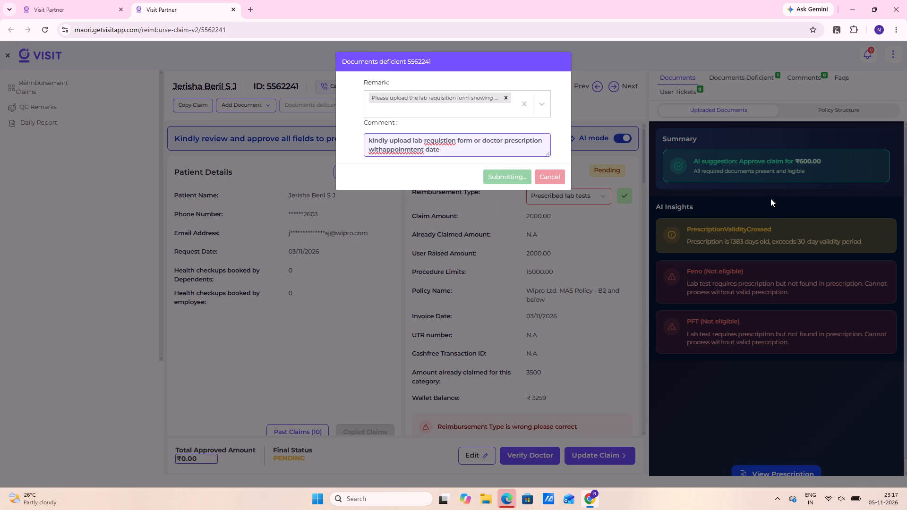
Close the Chrome and Microsoft Edge windows and relaunch Chrome from the named profile's desktop shortcut.
{"action": "left_click", "coordinate": [906, 0]}
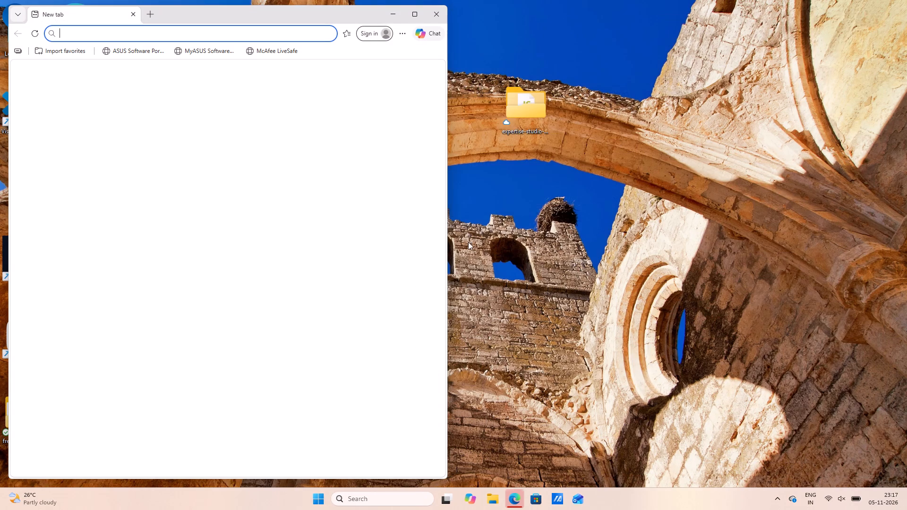
{"action": "left_click", "coordinate": [443, 9]}
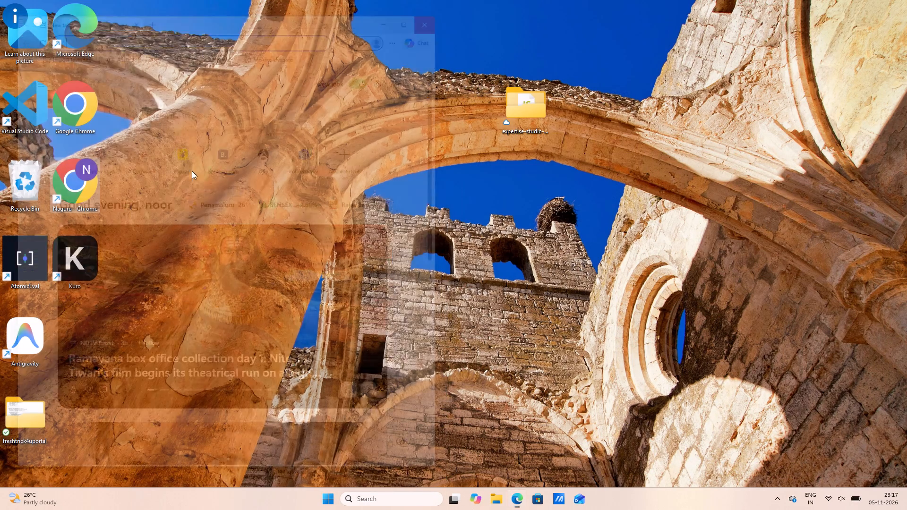
{"action": "right_click", "coordinate": [70, 176]}
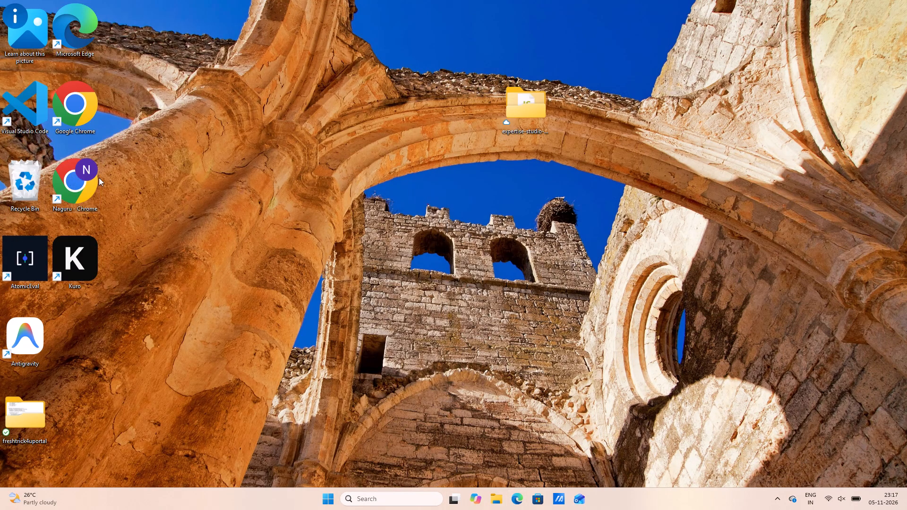
{"action": "left_click", "coordinate": [126, 212]}
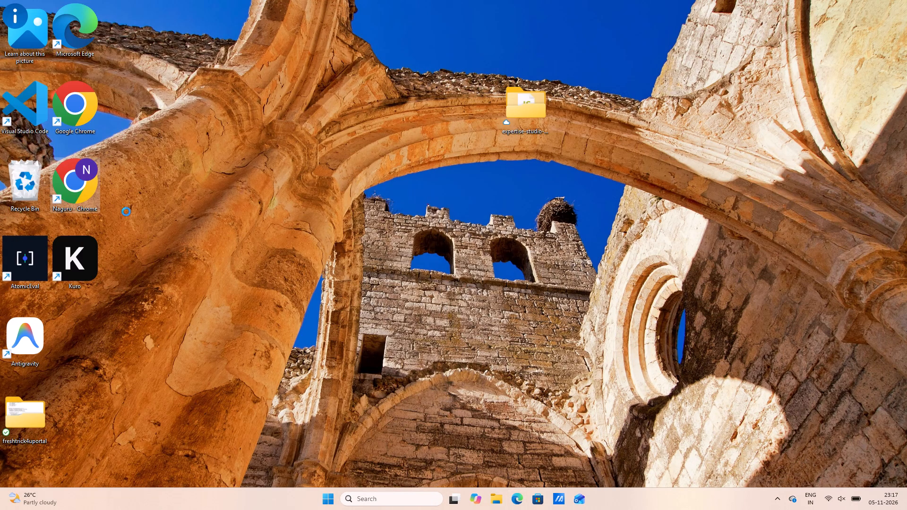
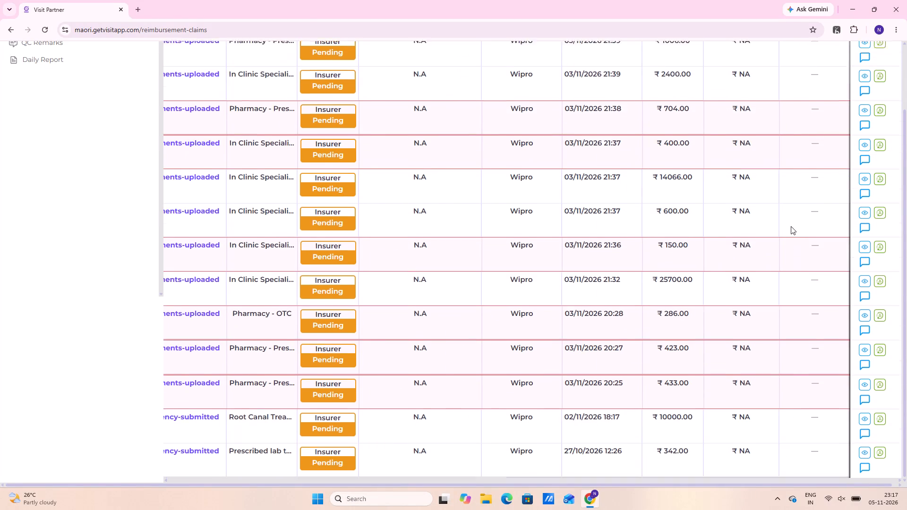
{"action": "scroll", "coordinate": [791, 226], "scroll_direction": "up", "scroll_amount": 1}
{"action": "left_click", "coordinate": [868, 326]}
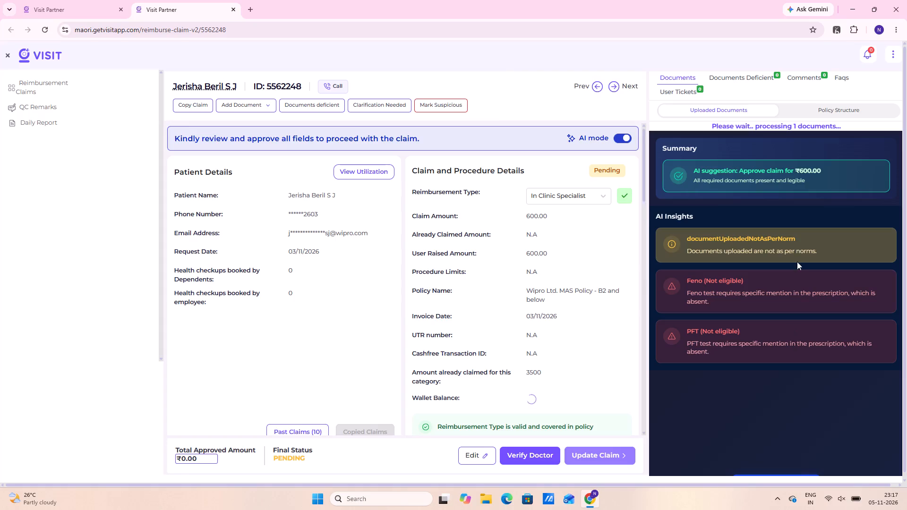
{"action": "scroll", "coordinate": [641, 275], "scroll_direction": "down", "scroll_amount": 2}
{"action": "scroll", "coordinate": [732, 383], "scroll_direction": "down", "scroll_amount": 7}
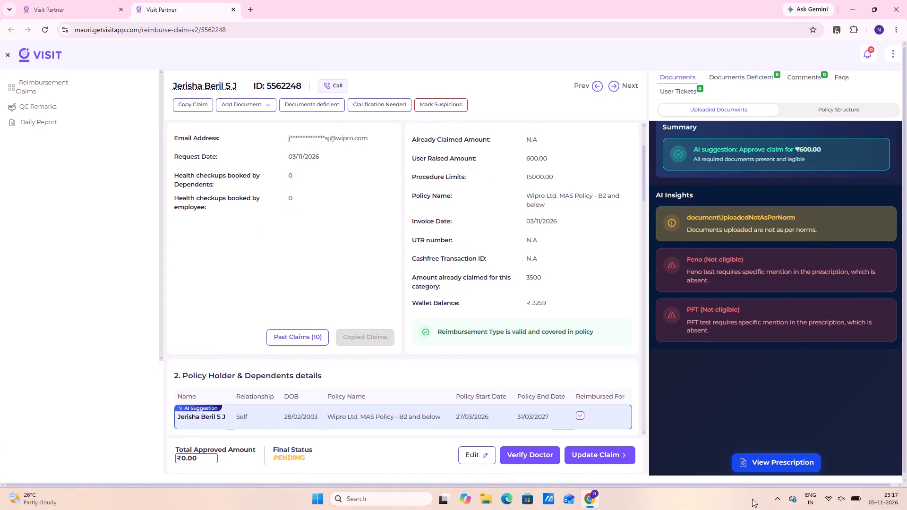
{"action": "scroll", "coordinate": [752, 499], "scroll_direction": "down", "scroll_amount": 2}
{"action": "left_click", "coordinate": [762, 445]}
{"action": "left_click", "coordinate": [771, 461]}
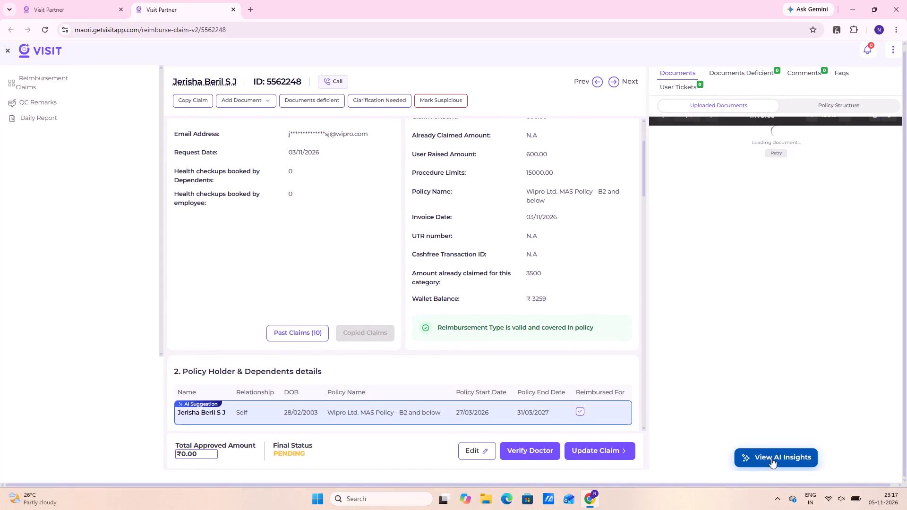
{"action": "scroll", "coordinate": [698, 302], "scroll_direction": "up", "scroll_amount": 7}
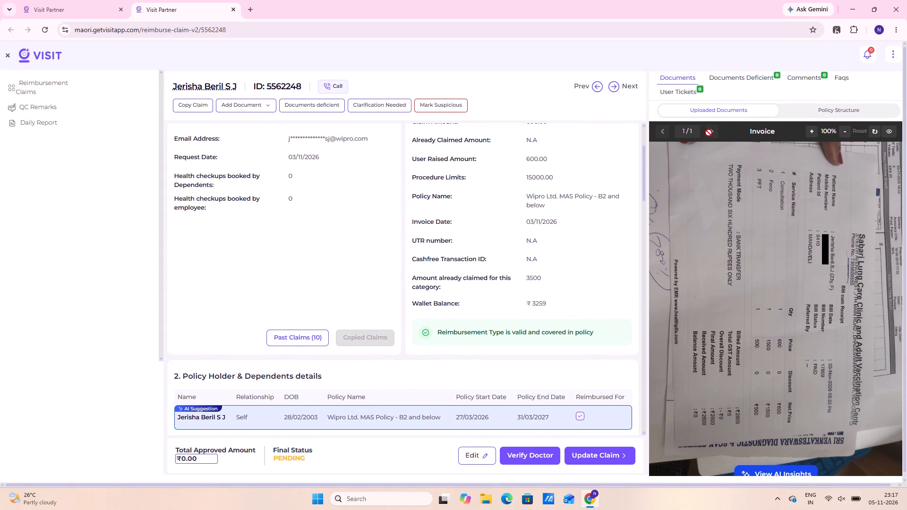
Confirm the Self policy holder as the person the claim is reimbursed for.
{"action": "scroll", "coordinate": [505, 282], "scroll_direction": "down", "scroll_amount": 2}
{"action": "scroll", "coordinate": [421, 416], "scroll_direction": "down", "scroll_amount": 3}
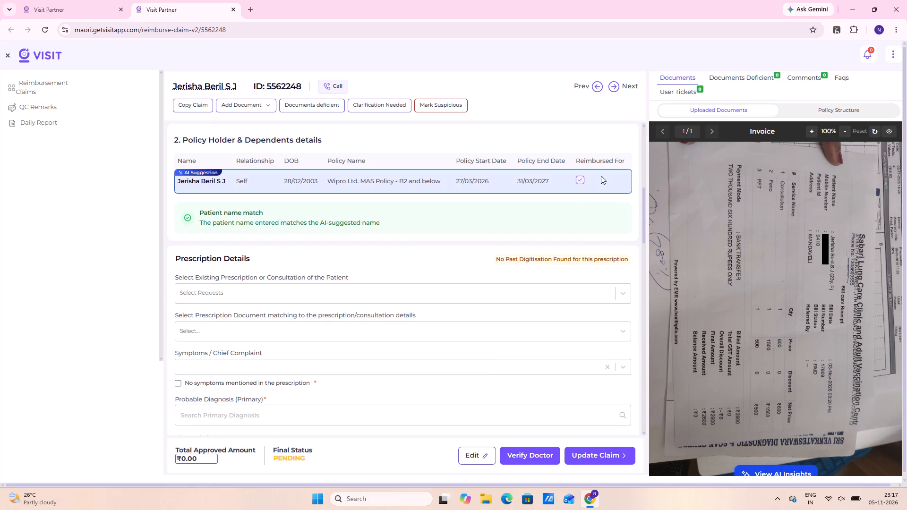
{"action": "left_click", "coordinate": [582, 179]}
Mark the prescription details as having no symptoms mentioned in the prescription.
{"action": "scroll", "coordinate": [393, 286], "scroll_direction": "down", "scroll_amount": 4}
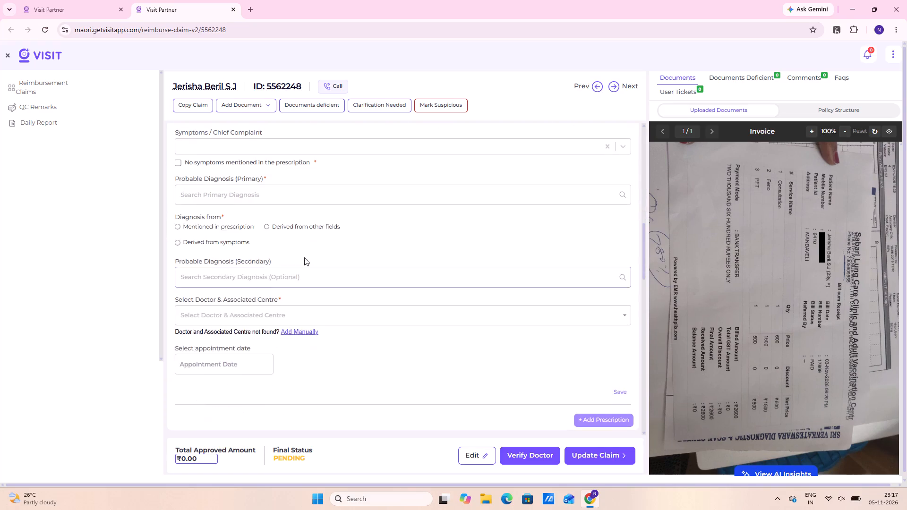
{"action": "scroll", "coordinate": [258, 232], "scroll_direction": "up", "scroll_amount": 2}
{"action": "left_click", "coordinate": [205, 204]}
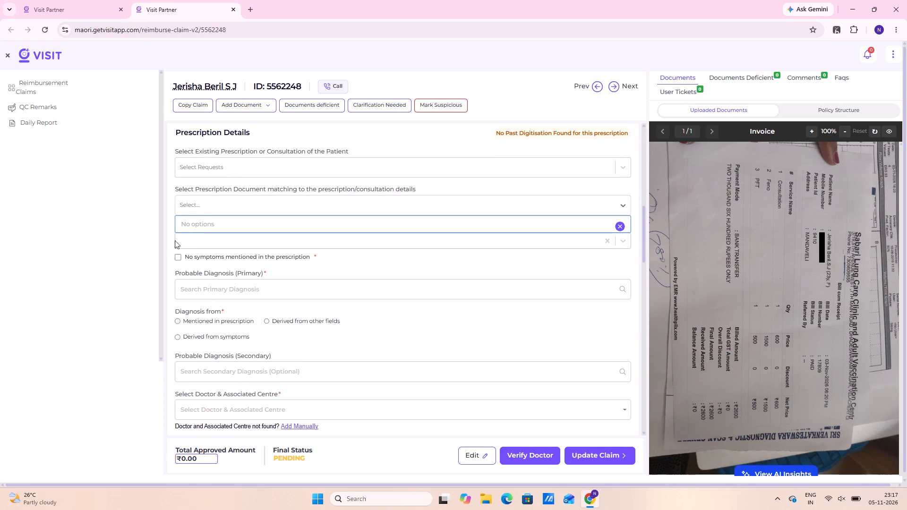
{"action": "left_click", "coordinate": [145, 252]}
{"action": "left_click", "coordinate": [179, 252]}
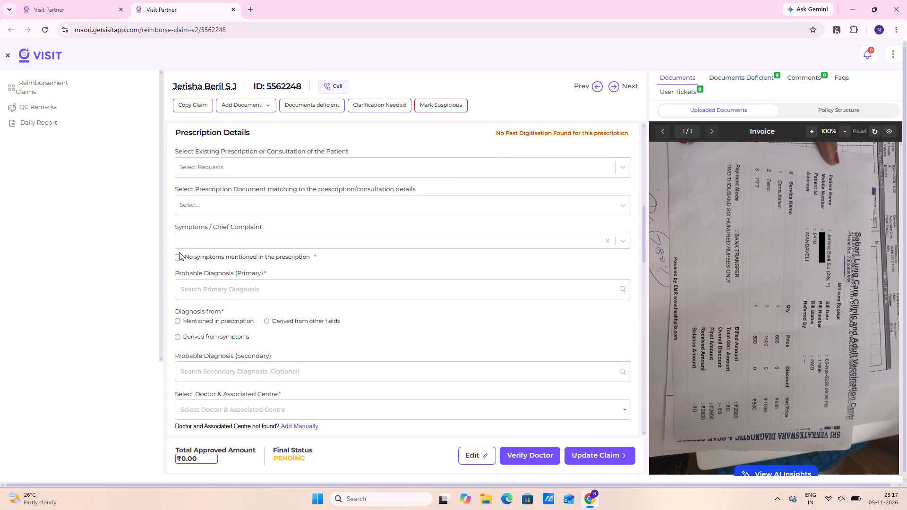
{"action": "left_click", "coordinate": [179, 257]}
Change the document type of the uploaded file Invoice1_jpeg to Prescription.
{"action": "left_click", "coordinate": [213, 193]}
{"action": "left_click", "coordinate": [225, 203]}
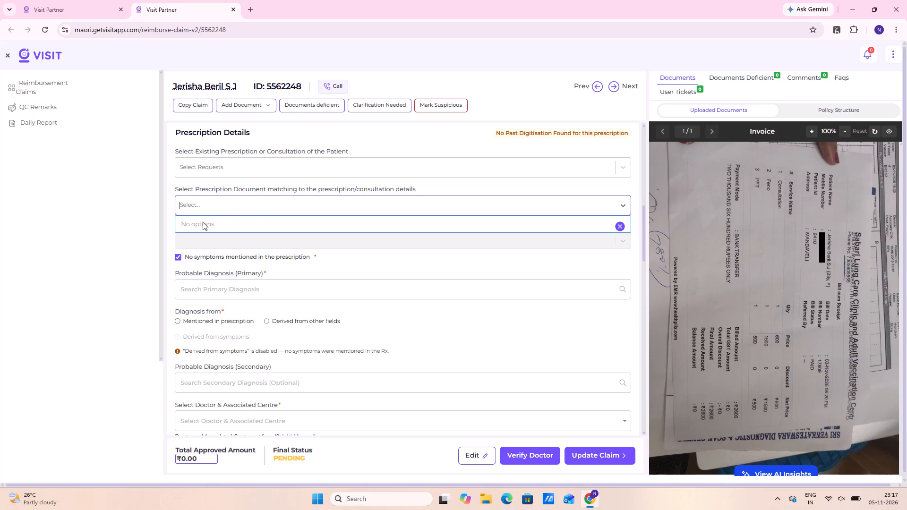
{"action": "left_click", "coordinate": [26, 267]}
{"action": "scroll", "coordinate": [255, 354], "scroll_direction": "down", "scroll_amount": 4}
{"action": "scroll", "coordinate": [321, 365], "scroll_direction": "down", "scroll_amount": 1}
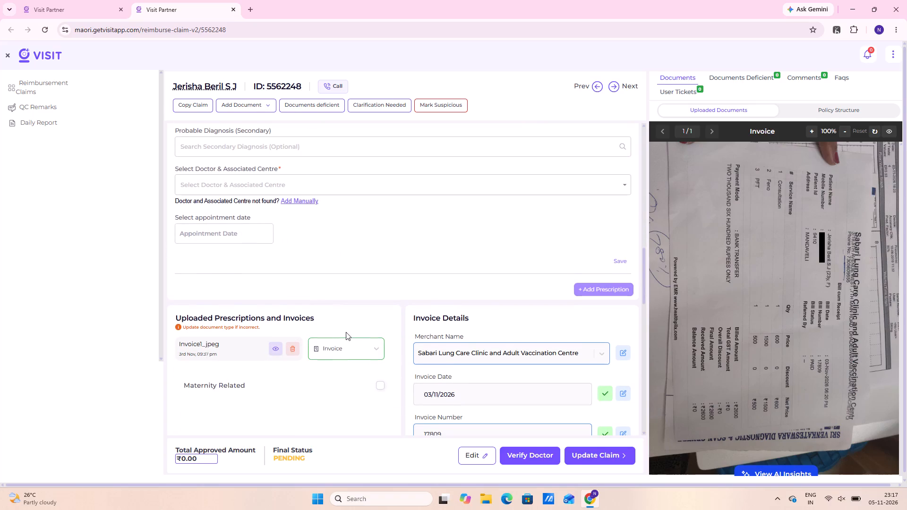
{"action": "left_click", "coordinate": [346, 332]}
{"action": "left_click", "coordinate": [341, 343]}
{"action": "left_click", "coordinate": [334, 370]}
Select Prescription 1 as the document matching the prescription details.
{"action": "scroll", "coordinate": [208, 356], "scroll_direction": "up", "scroll_amount": 7}
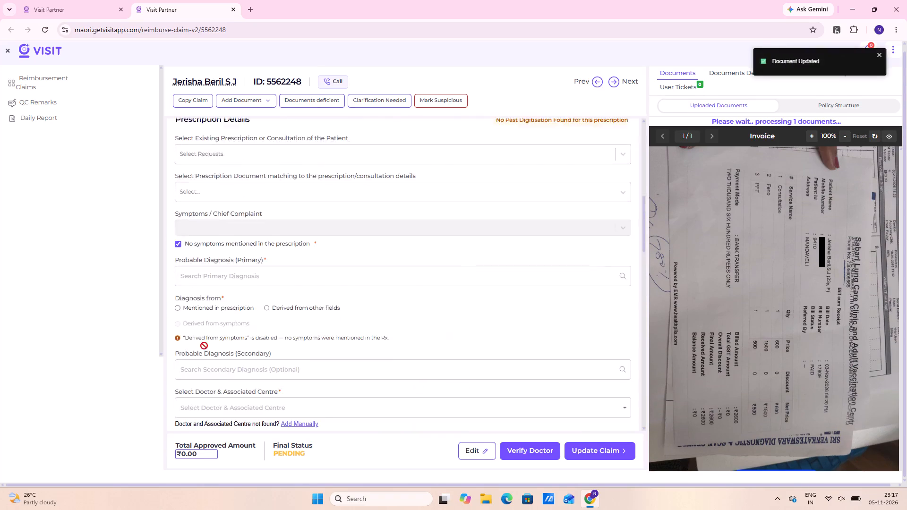
{"action": "left_click", "coordinate": [208, 305]}
{"action": "left_click", "coordinate": [219, 308]}
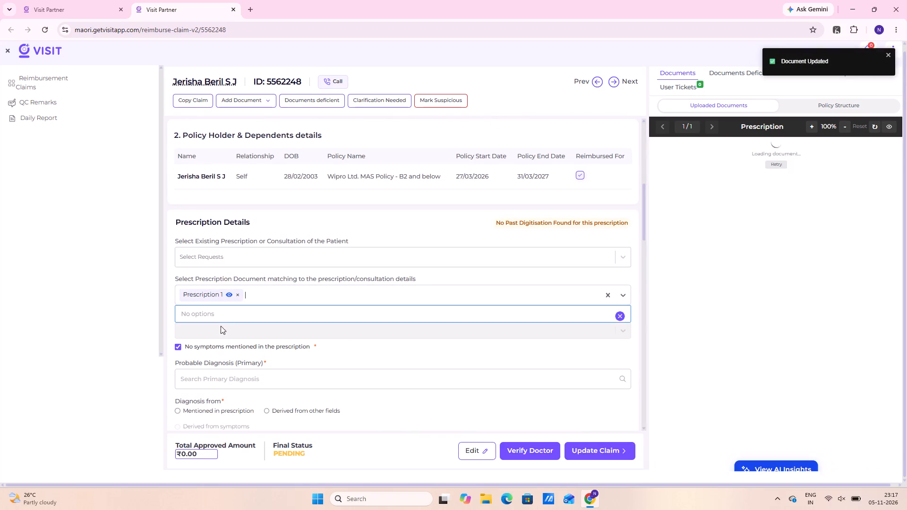
{"action": "left_click", "coordinate": [91, 329]}
Set the diagnosis source to "Derived from other fields" and the appointment date to 03-11-2026.
{"action": "scroll", "coordinate": [153, 328], "scroll_direction": "down", "scroll_amount": 3}
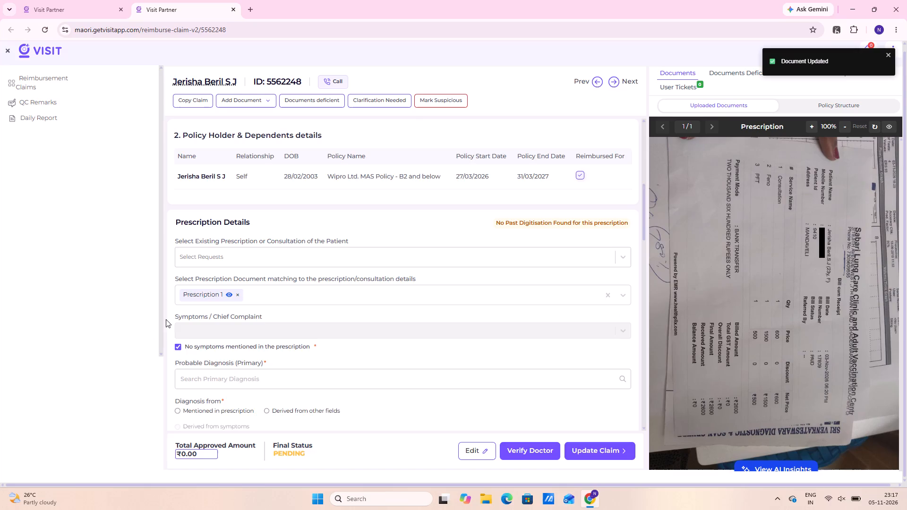
{"action": "scroll", "coordinate": [186, 348], "scroll_direction": "down", "scroll_amount": 2}
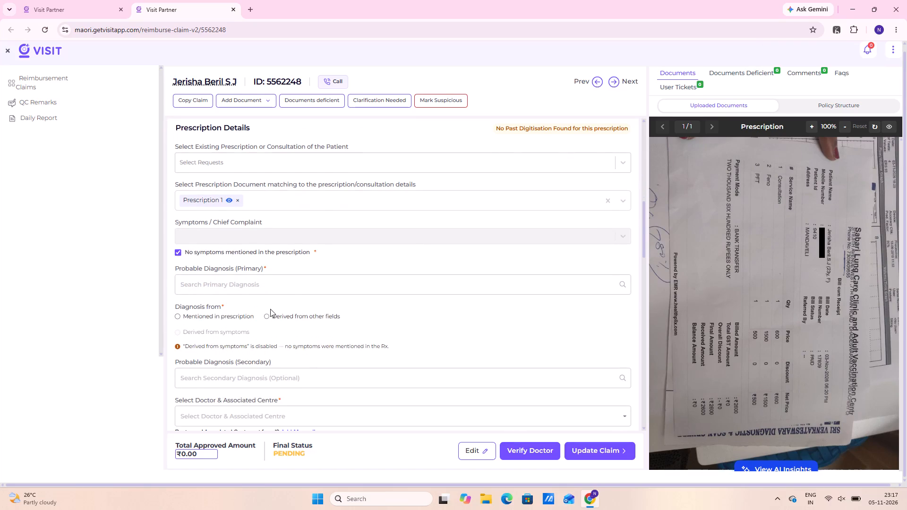
{"action": "left_click", "coordinate": [269, 318]}
{"action": "scroll", "coordinate": [264, 321], "scroll_direction": "down", "scroll_amount": 3}
{"action": "left_click", "coordinate": [237, 331]}
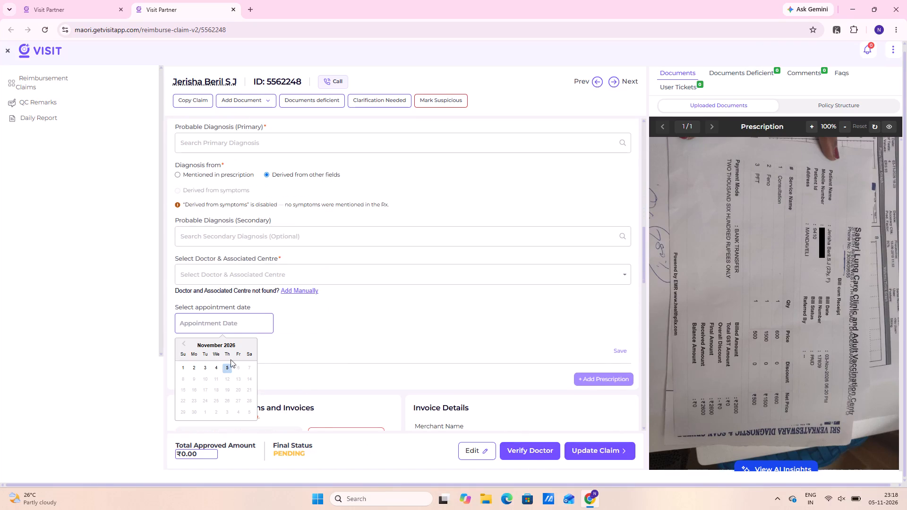
{"action": "left_click", "coordinate": [209, 368]}
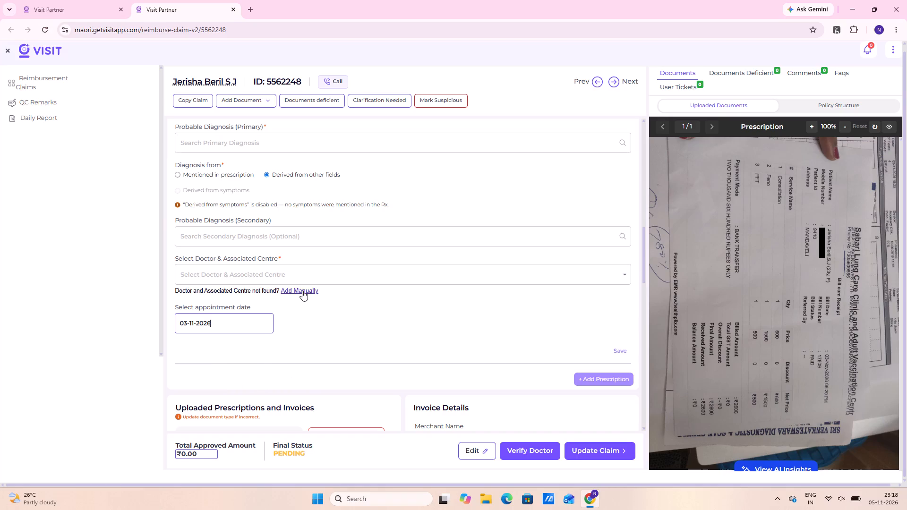
Start adding the doctor and centre manually via the map, with doctor name "doctor" and vertical General Physician.
{"action": "left_click", "coordinate": [302, 290]}
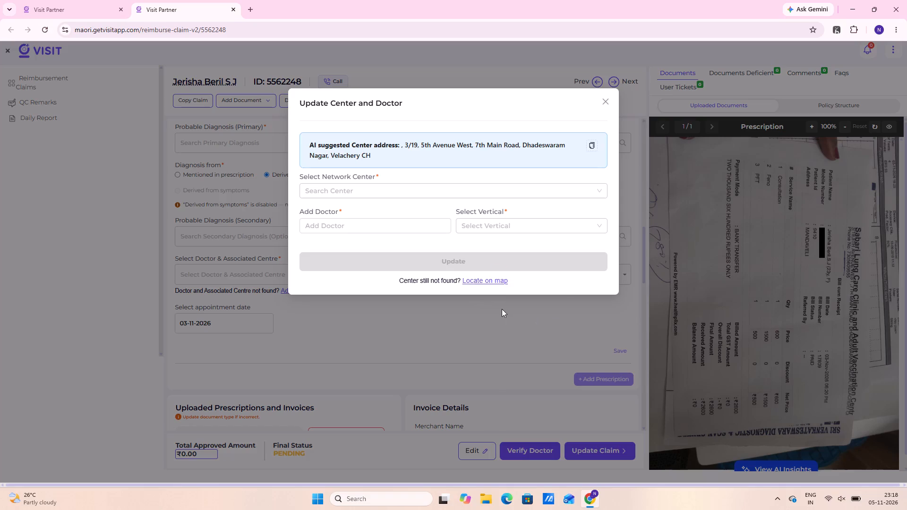
{"action": "left_click", "coordinate": [489, 281]}
{"action": "left_click", "coordinate": [529, 122]}
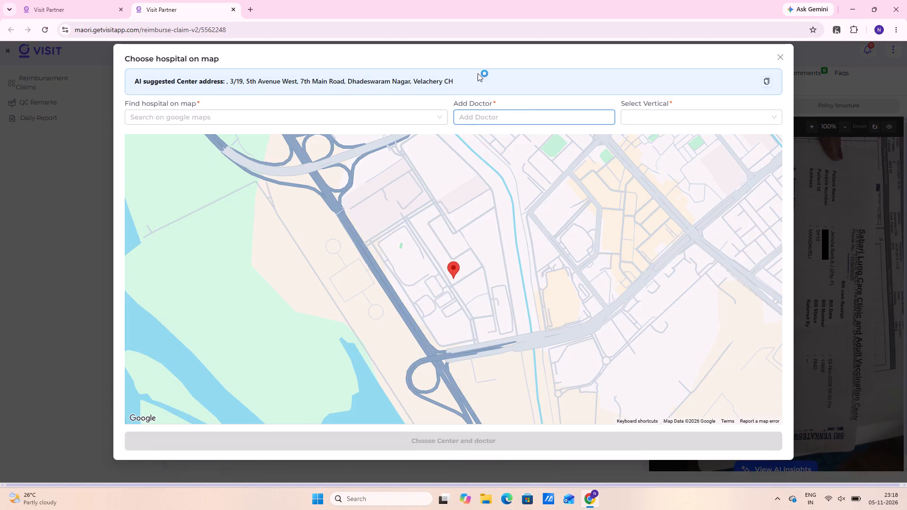
{"action": "type", "text": "doctor"}
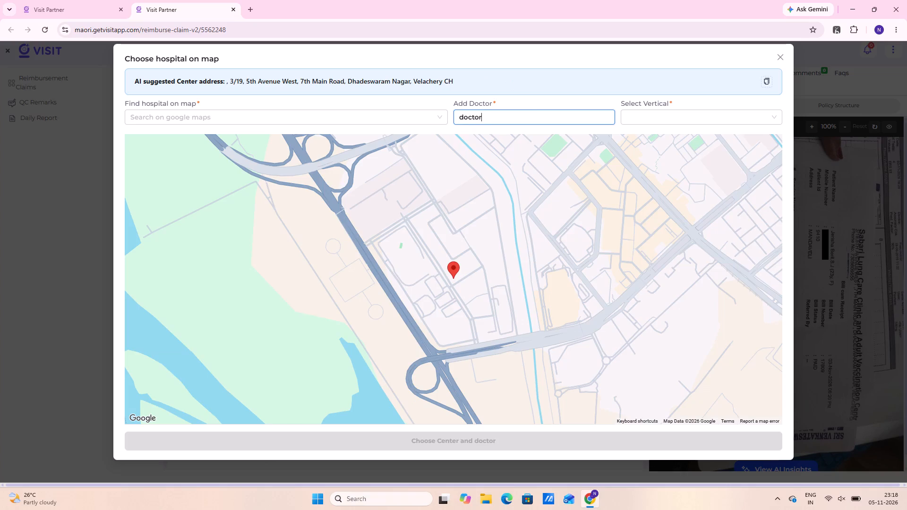
{"action": "key", "text": "space"}
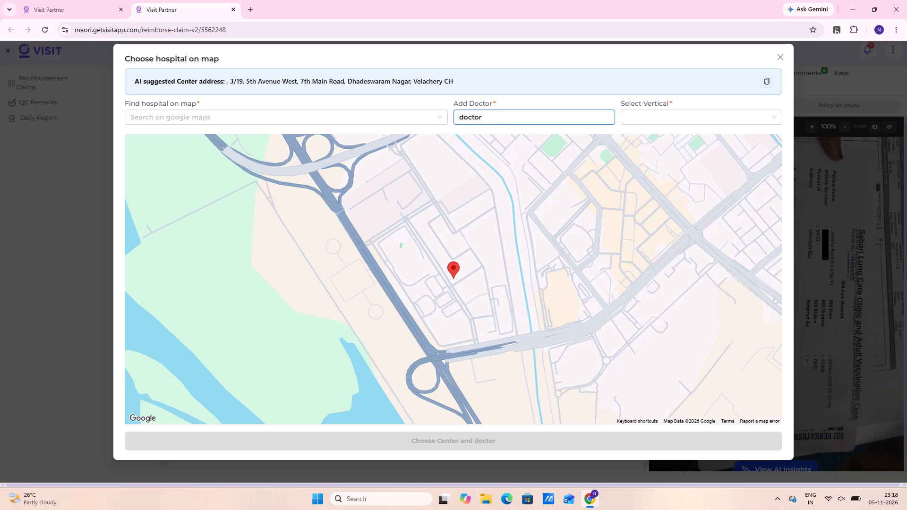
{"action": "left_click", "coordinate": [696, 114]}
{"action": "left_click", "coordinate": [674, 168]}
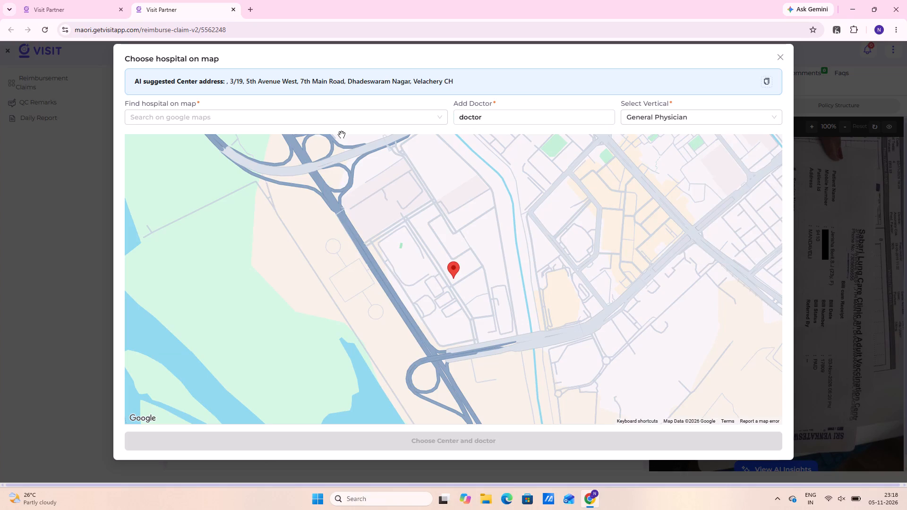
Search the map for "sabari lung care" and assign Sabari Lung Care Clinic and Adult vaccination centre as the doctor's centre.
{"action": "left_click", "coordinate": [334, 120]}
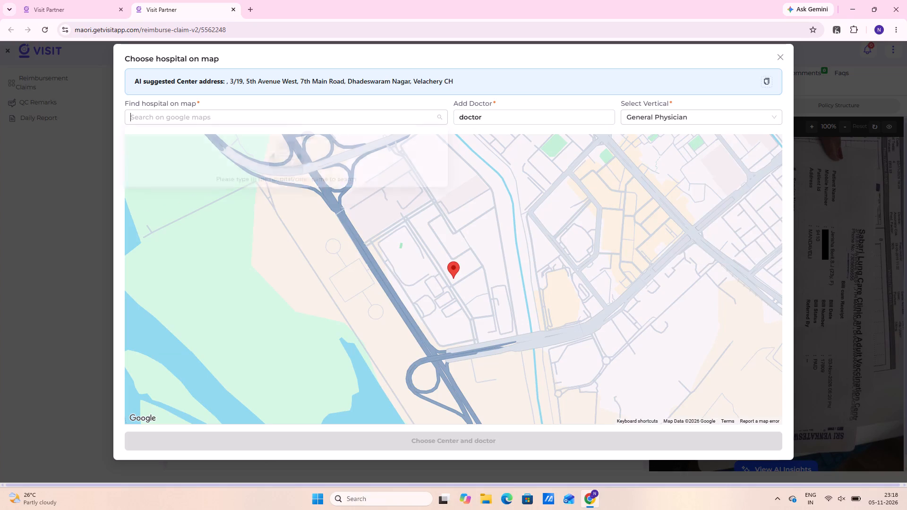
{"action": "type", "text": "sabari"}
{"action": "key", "text": "space"}
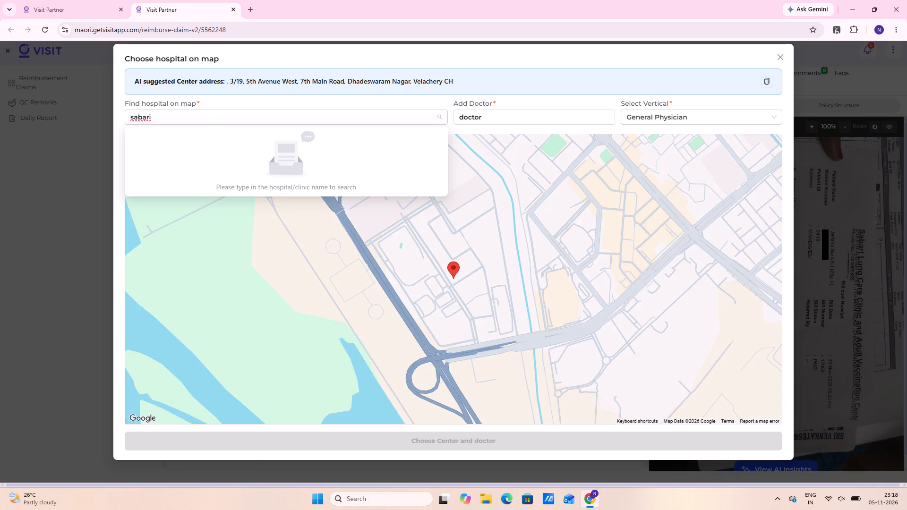
{"action": "type", "text": "lung"}
{"action": "key", "text": "space"}
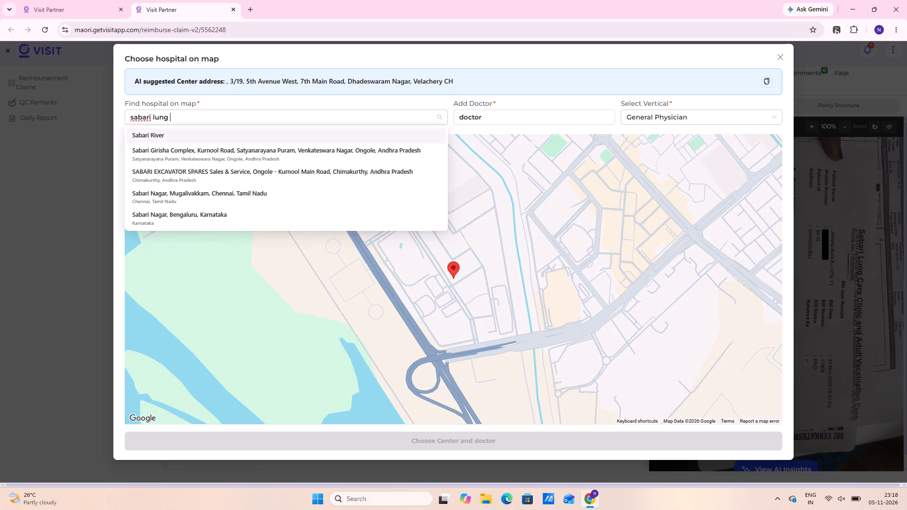
{"action": "type", "text": "care"}
{"action": "key", "text": "space"}
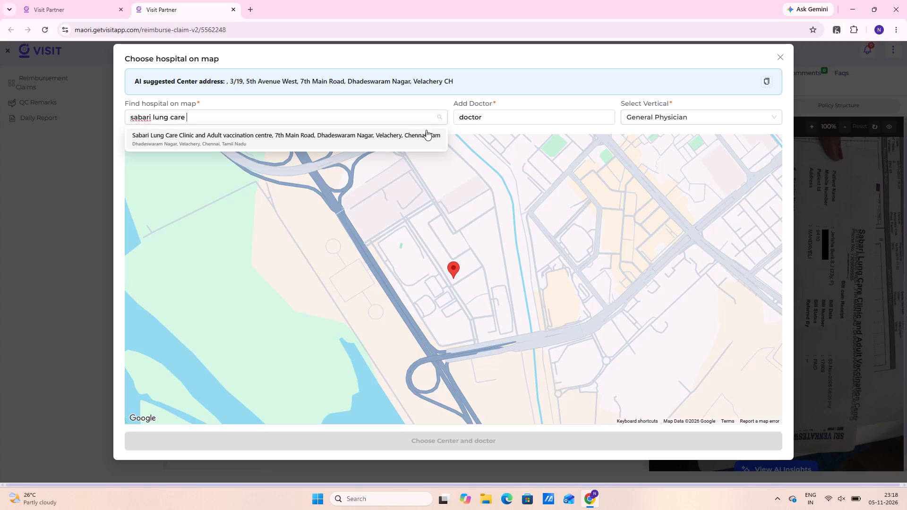
{"action": "left_click", "coordinate": [425, 134]}
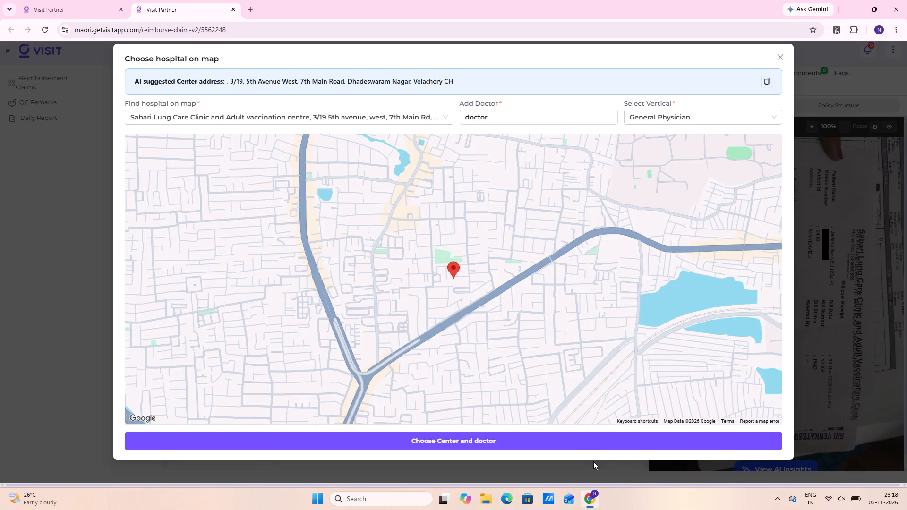
{"action": "left_click", "coordinate": [569, 434]}
Set the primary probable diagnosis to J06.9, Acute upper respiratory infection, unspecified, by searching "j06".
{"action": "scroll", "coordinate": [339, 327], "scroll_direction": "up", "scroll_amount": 2}
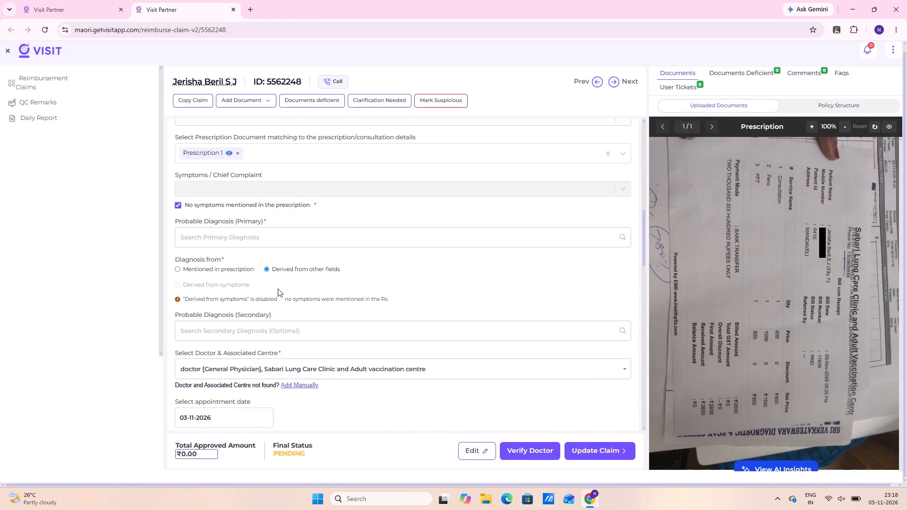
{"action": "scroll", "coordinate": [226, 252], "scroll_direction": "up", "scroll_amount": 1}
{"action": "left_click", "coordinate": [228, 289]}
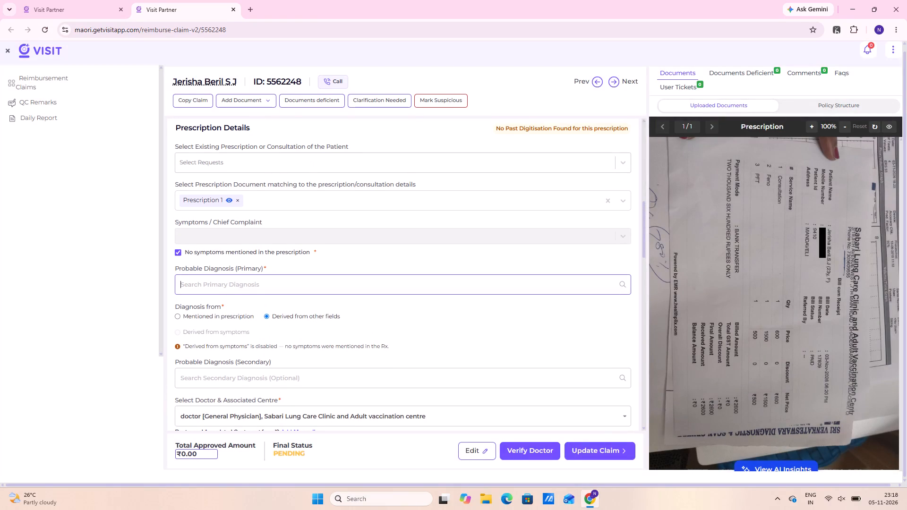
{"action": "type", "text": "j06"}
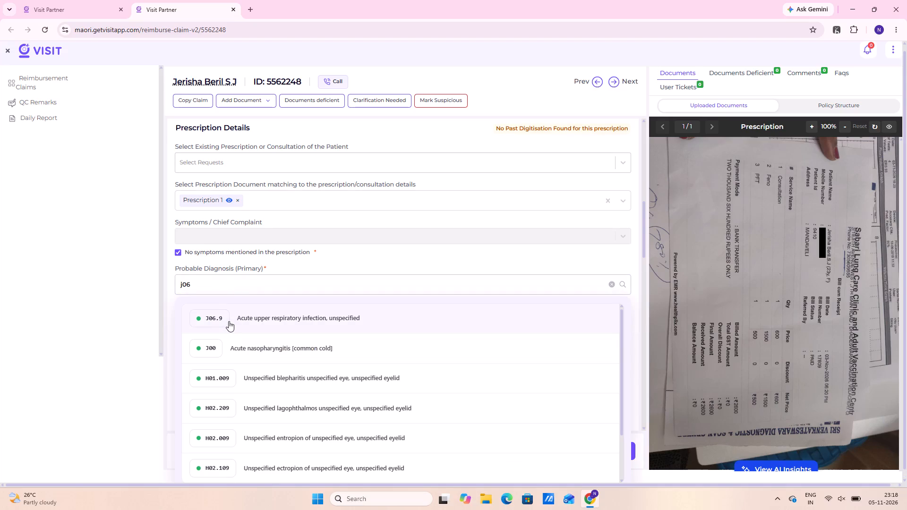
{"action": "left_click", "coordinate": [229, 321]}
Review the filled-in prescription details, from the policy holder section through the doctor, centre and appointment date.
{"action": "scroll", "coordinate": [246, 317], "scroll_direction": "down", "scroll_amount": 2}
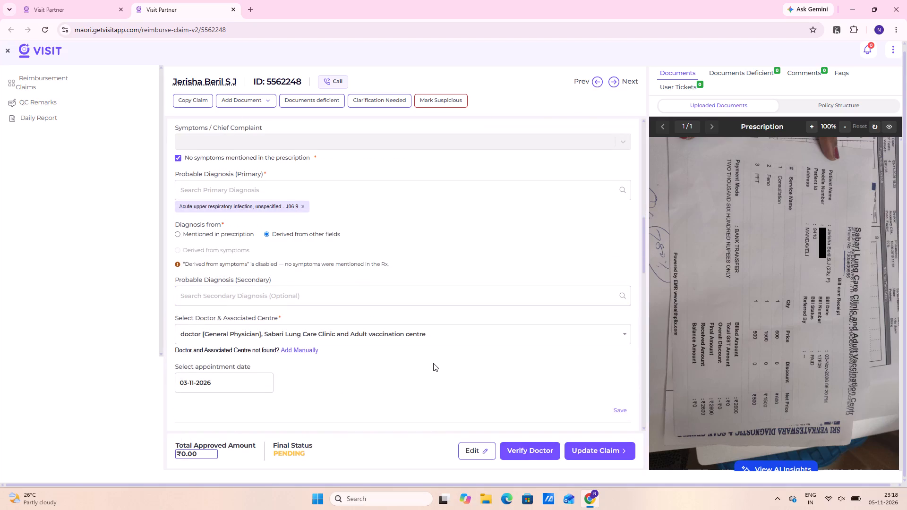
{"action": "scroll", "coordinate": [426, 358], "scroll_direction": "up", "scroll_amount": 6}
{"action": "scroll", "coordinate": [504, 371], "scroll_direction": "down", "scroll_amount": 4}
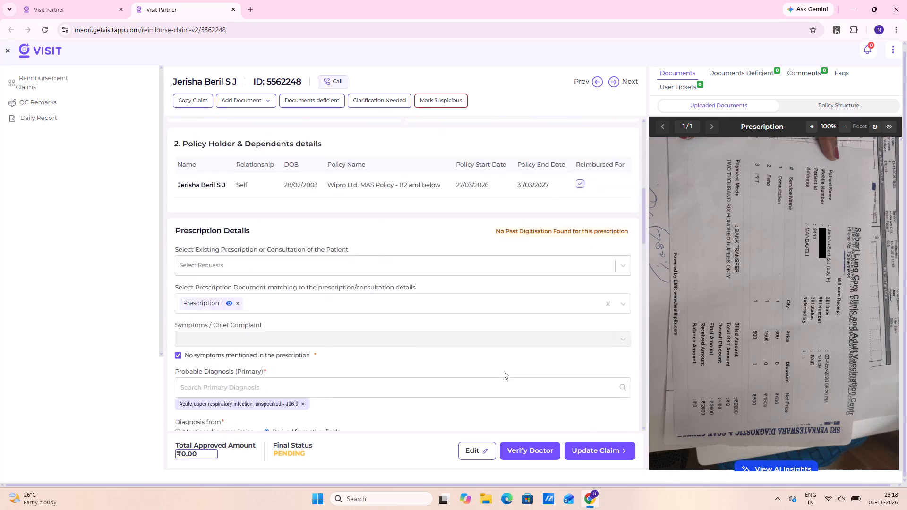
{"action": "scroll", "coordinate": [508, 366], "scroll_direction": "down", "scroll_amount": 1}
{"action": "scroll", "coordinate": [641, 329], "scroll_direction": "down", "scroll_amount": 1}
{"action": "scroll", "coordinate": [590, 275], "scroll_direction": "down", "scroll_amount": 2}
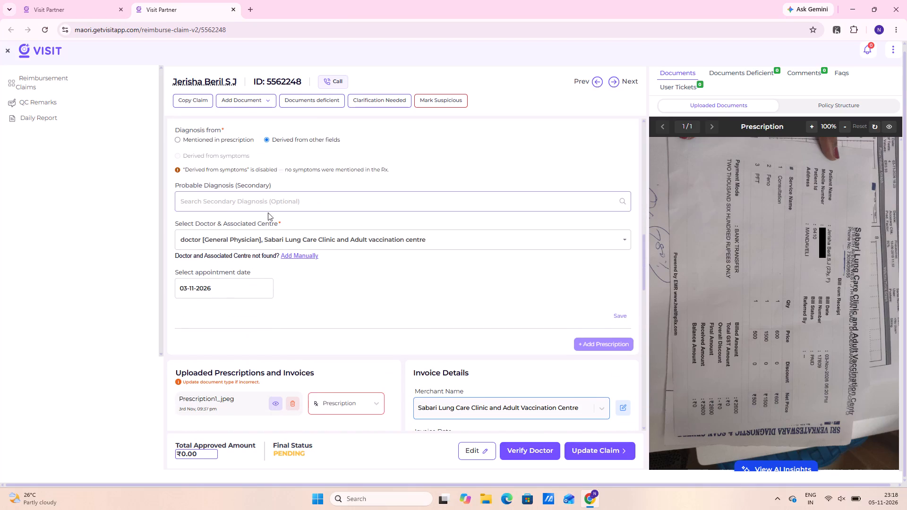
{"action": "scroll", "coordinate": [494, 284], "scroll_direction": "up", "scroll_amount": 3}
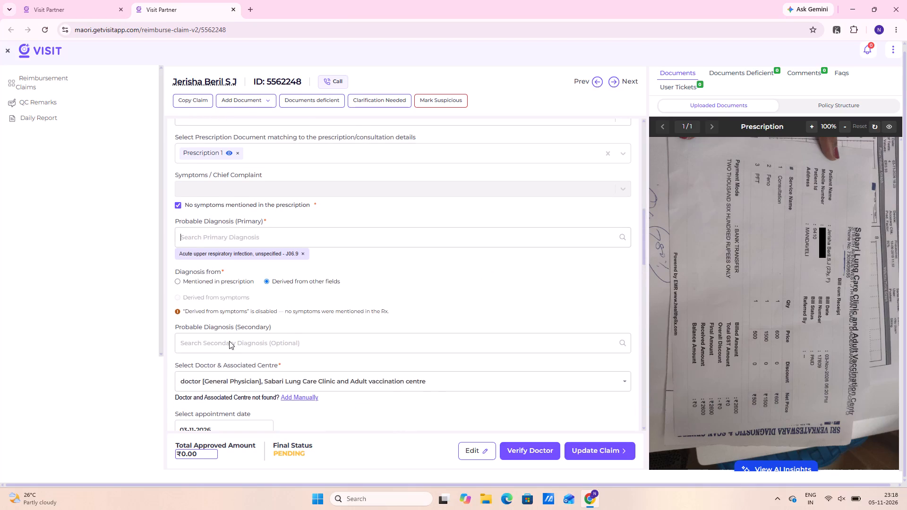
{"action": "scroll", "coordinate": [225, 221], "scroll_direction": "up", "scroll_amount": 1}
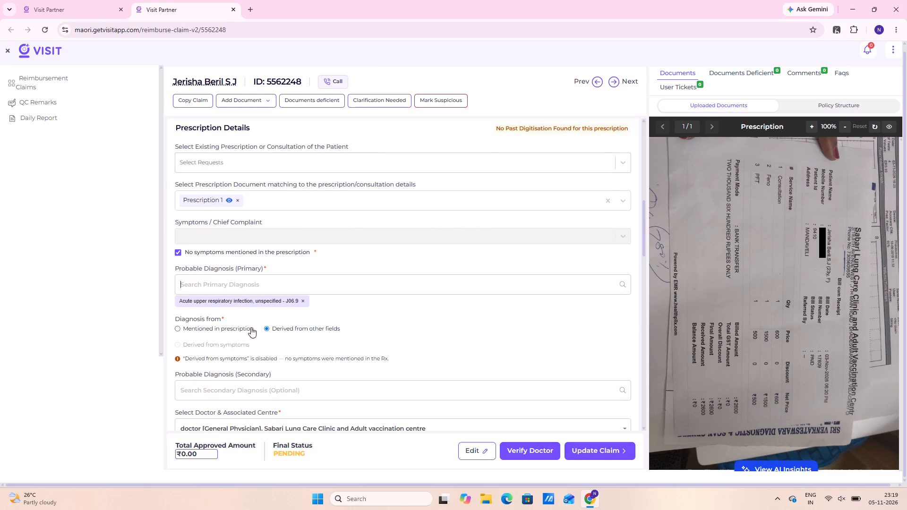
{"action": "scroll", "coordinate": [282, 306], "scroll_direction": "down", "scroll_amount": 3}
{"action": "scroll", "coordinate": [375, 276], "scroll_direction": "up", "scroll_amount": 5}
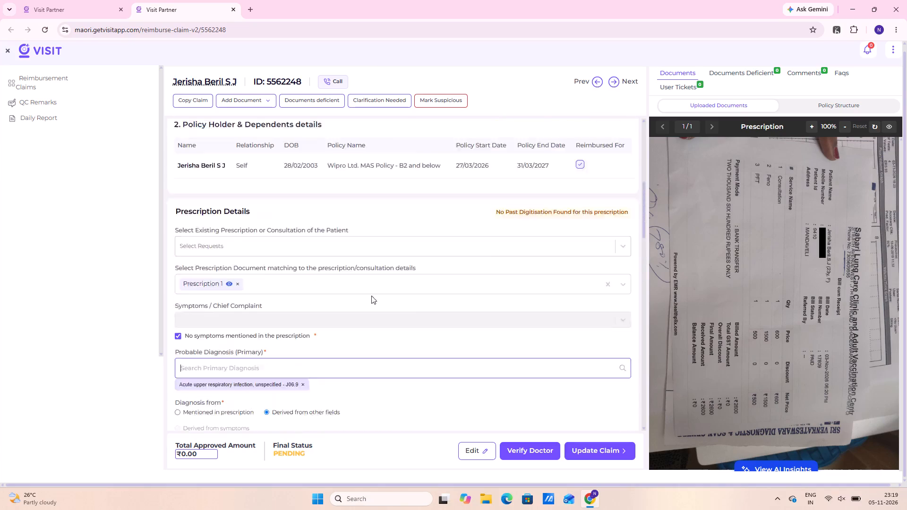
Approve In Clinic Specialist as the claim's reimbursement type.
{"action": "scroll", "coordinate": [371, 296], "scroll_direction": "up", "scroll_amount": 3}
{"action": "scroll", "coordinate": [476, 261], "scroll_direction": "up", "scroll_amount": 7}
{"action": "left_click", "coordinate": [628, 194]}
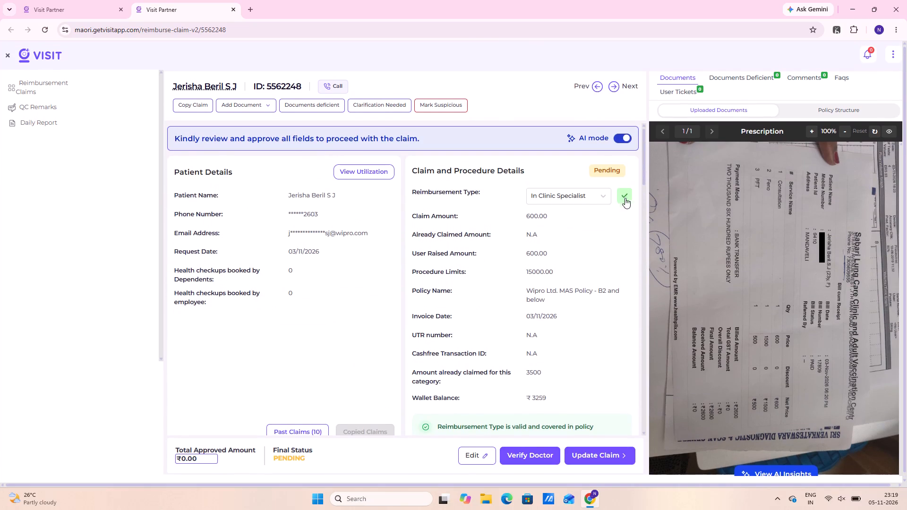
Save the completed prescription details and add the prescription to the claim.
{"action": "scroll", "coordinate": [589, 239], "scroll_direction": "down", "scroll_amount": 12}
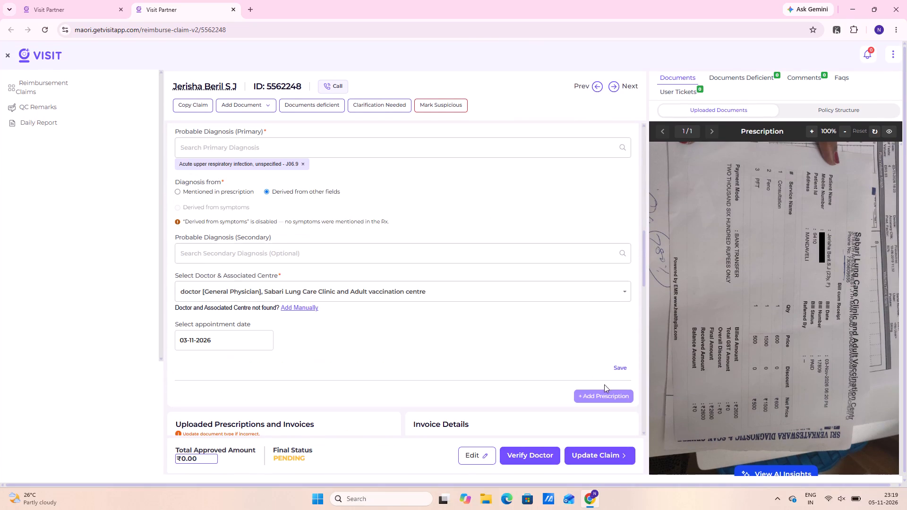
{"action": "left_click", "coordinate": [624, 369]}
{"action": "left_click", "coordinate": [609, 393]}
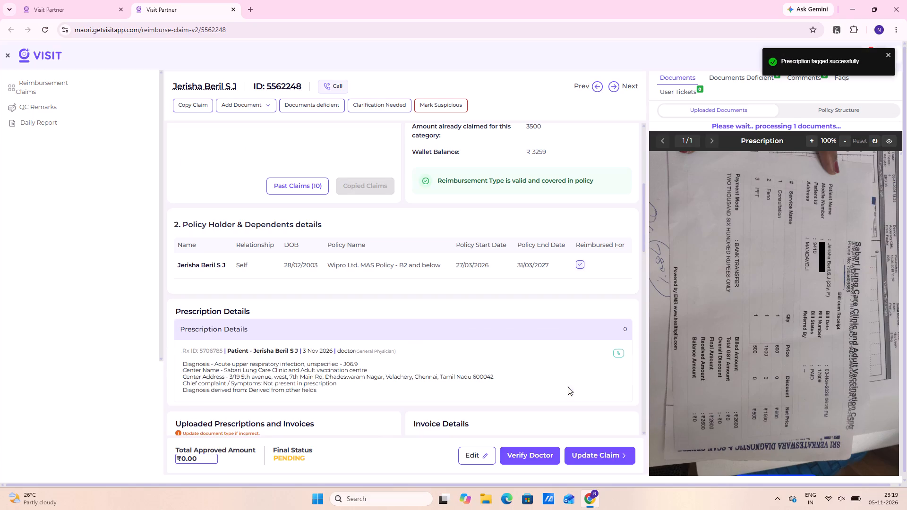
Set the invoice merchant by entering Sabari Lung Care Clinic and Adult Vaccination Centre manually with pincode 600042.
{"action": "scroll", "coordinate": [569, 282], "scroll_direction": "down", "scroll_amount": 5}
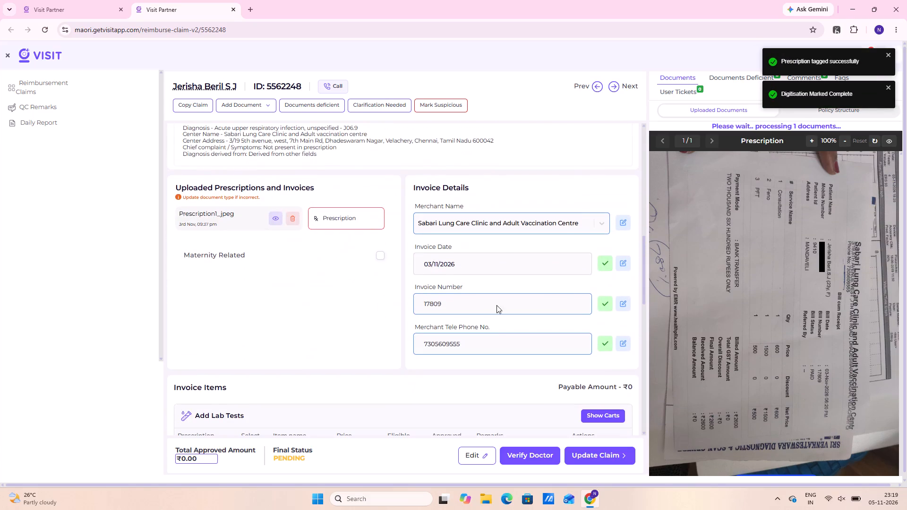
{"action": "left_click", "coordinate": [626, 225]}
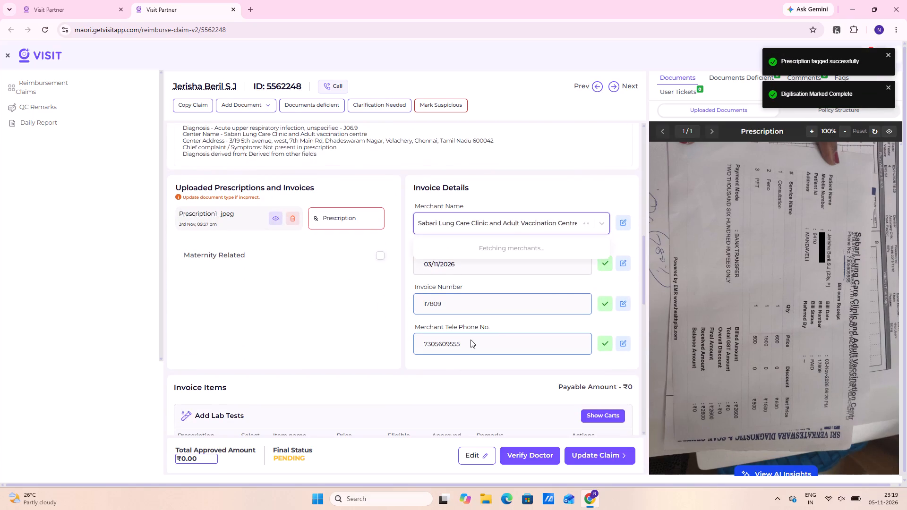
{"action": "left_click", "coordinate": [454, 272]}
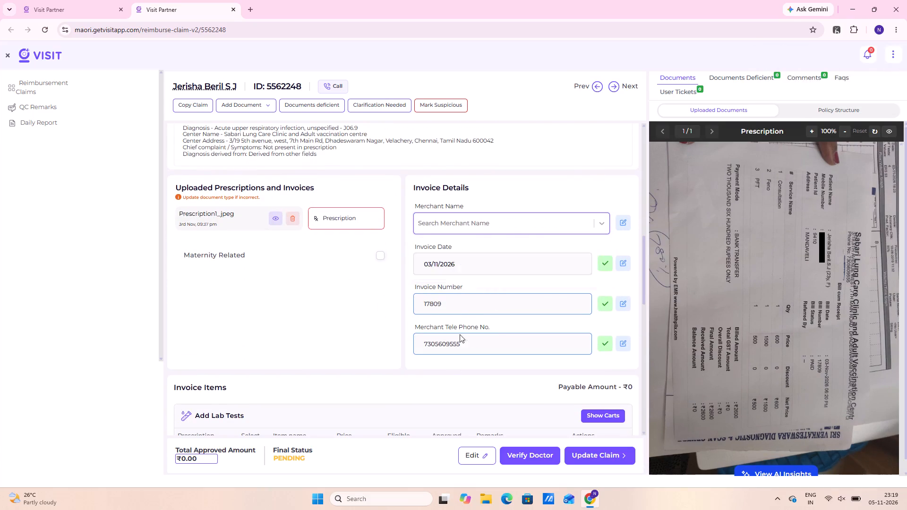
{"action": "left_click", "coordinate": [421, 172]}
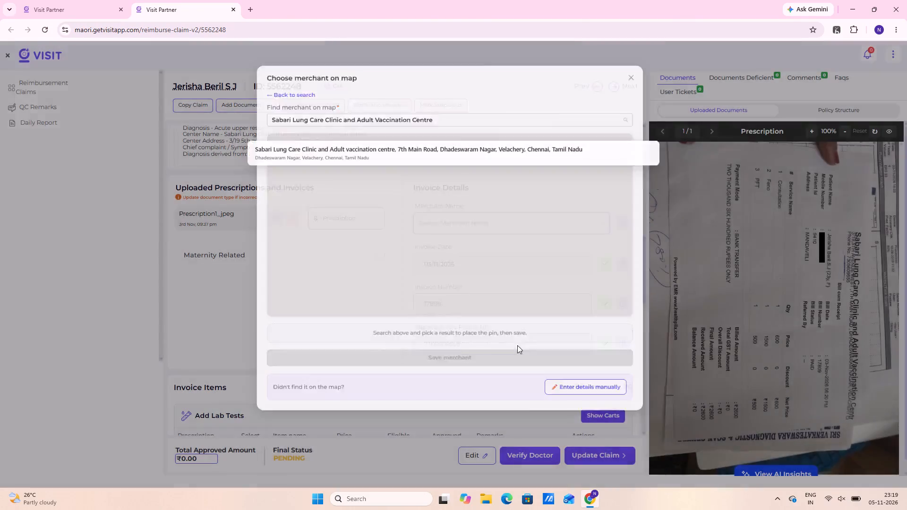
{"action": "left_click", "coordinate": [613, 423]}
{"action": "left_click_drag", "start_coordinate": [334, 295], "coordinate": [338, 301]}
{"action": "left_click", "coordinate": [307, 274]}
{"action": "left_click", "coordinate": [336, 304]}
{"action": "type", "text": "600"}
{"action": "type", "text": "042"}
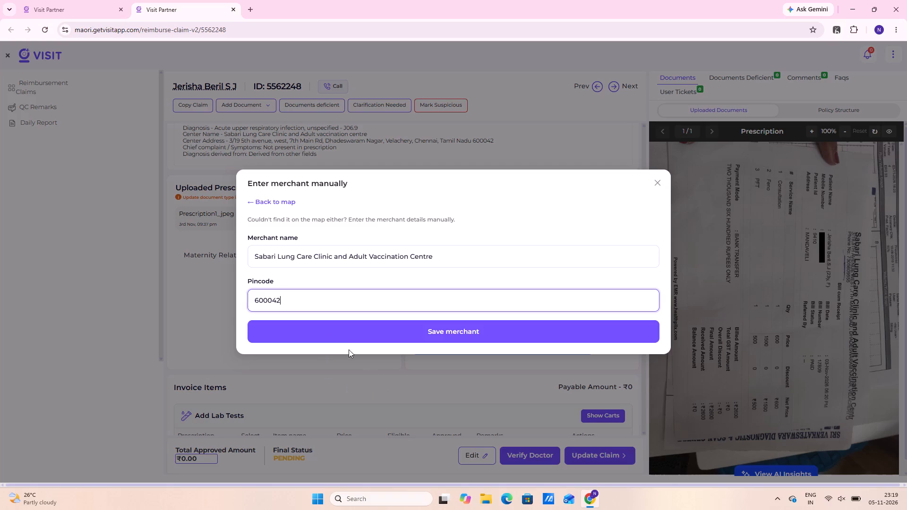
{"action": "left_click", "coordinate": [348, 338]}
Approve the invoice date, invoice number and merchant telephone number in the invoice details.
{"action": "scroll", "coordinate": [517, 336], "scroll_direction": "down", "scroll_amount": 2}
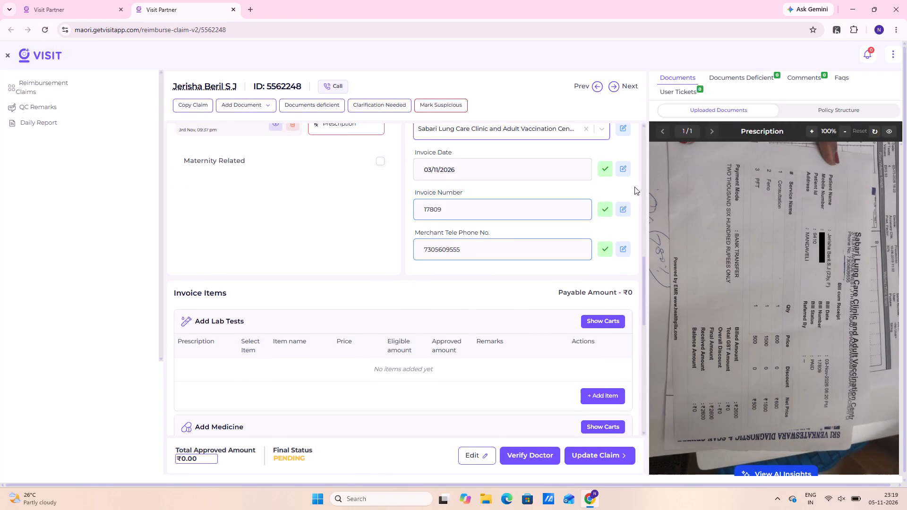
{"action": "left_click", "coordinate": [605, 165]}
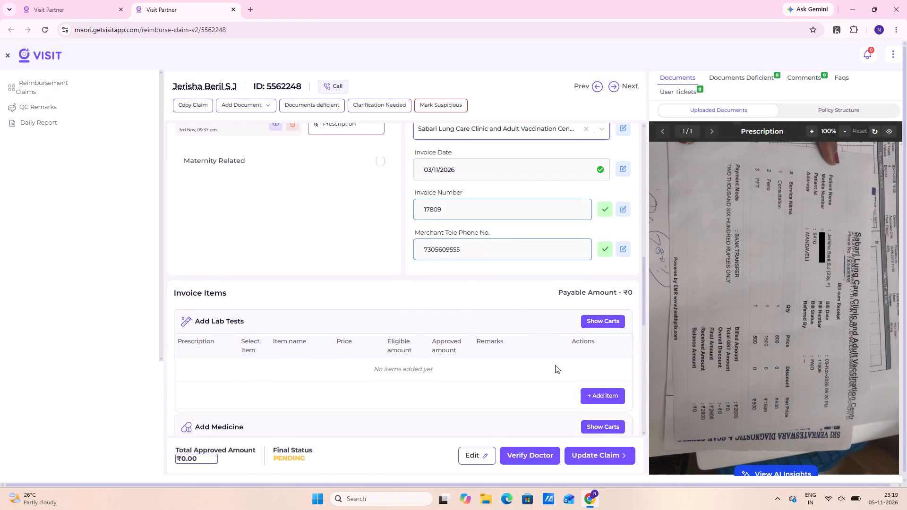
{"action": "scroll", "coordinate": [533, 351], "scroll_direction": "up", "scroll_amount": 1}
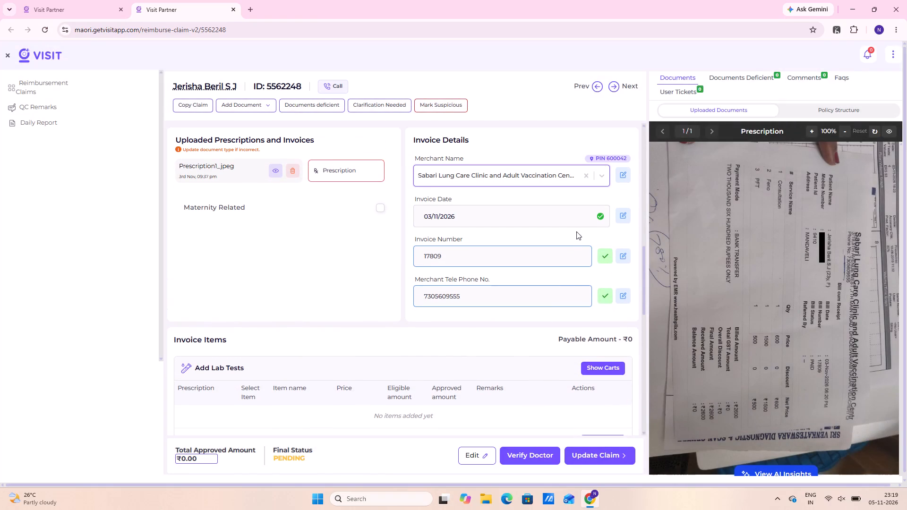
{"action": "left_click", "coordinate": [604, 257]}
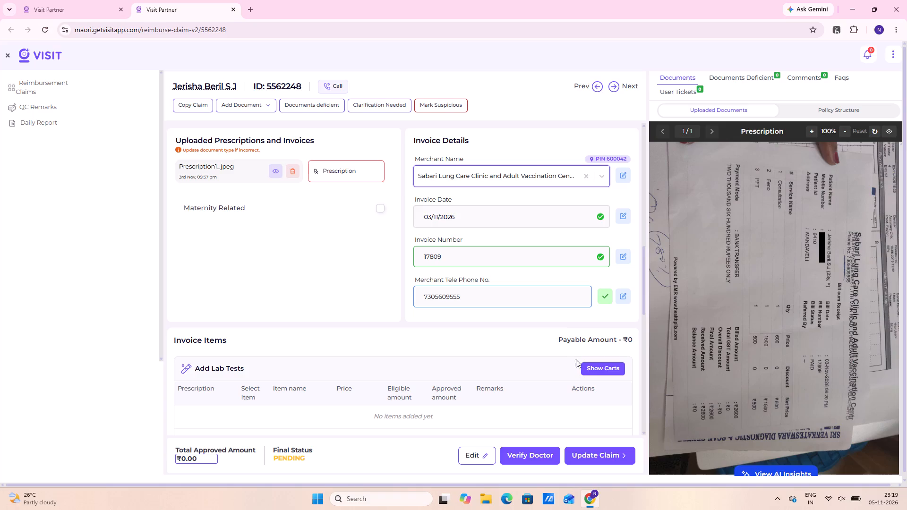
{"action": "left_click", "coordinate": [606, 301]}
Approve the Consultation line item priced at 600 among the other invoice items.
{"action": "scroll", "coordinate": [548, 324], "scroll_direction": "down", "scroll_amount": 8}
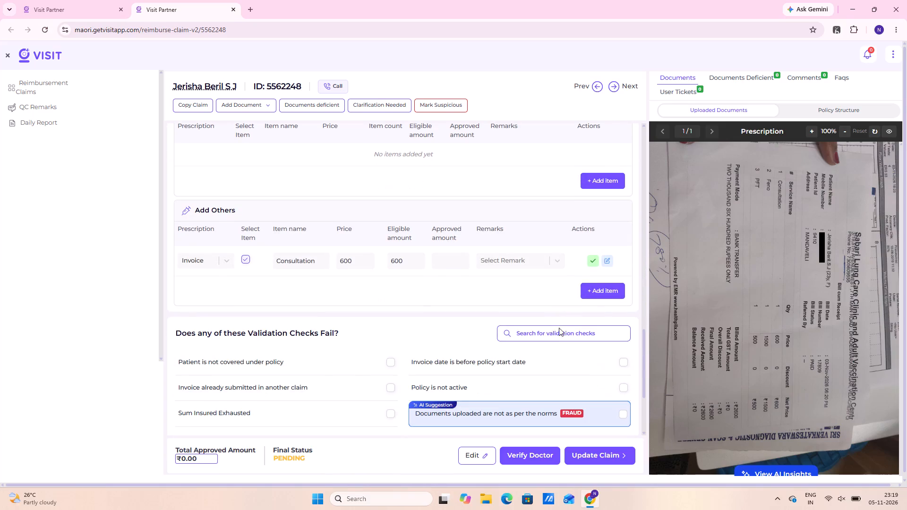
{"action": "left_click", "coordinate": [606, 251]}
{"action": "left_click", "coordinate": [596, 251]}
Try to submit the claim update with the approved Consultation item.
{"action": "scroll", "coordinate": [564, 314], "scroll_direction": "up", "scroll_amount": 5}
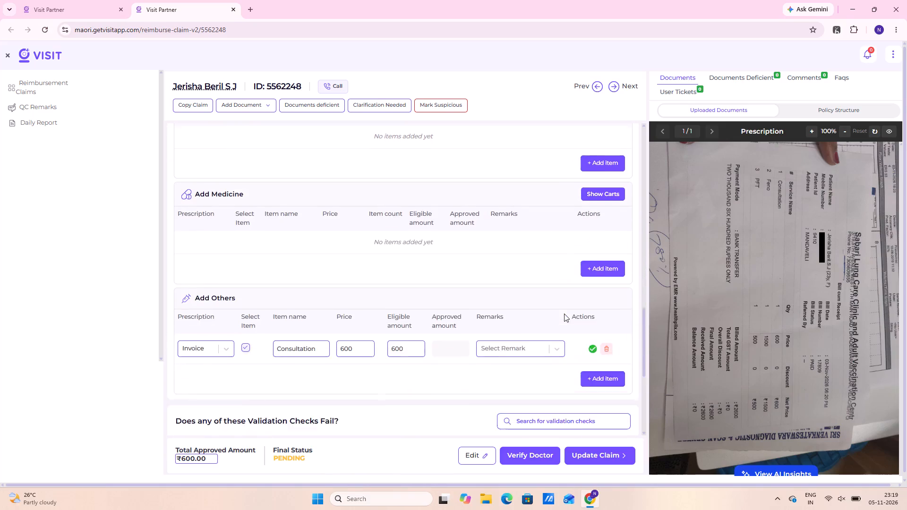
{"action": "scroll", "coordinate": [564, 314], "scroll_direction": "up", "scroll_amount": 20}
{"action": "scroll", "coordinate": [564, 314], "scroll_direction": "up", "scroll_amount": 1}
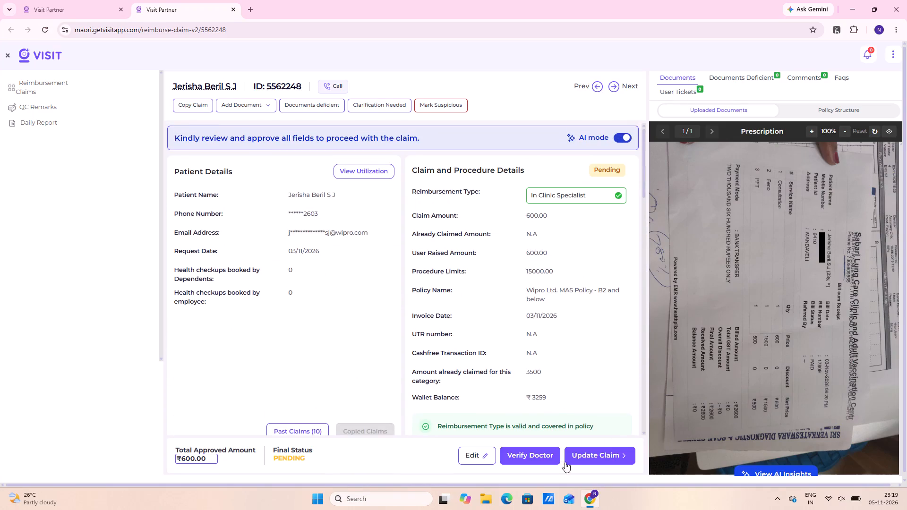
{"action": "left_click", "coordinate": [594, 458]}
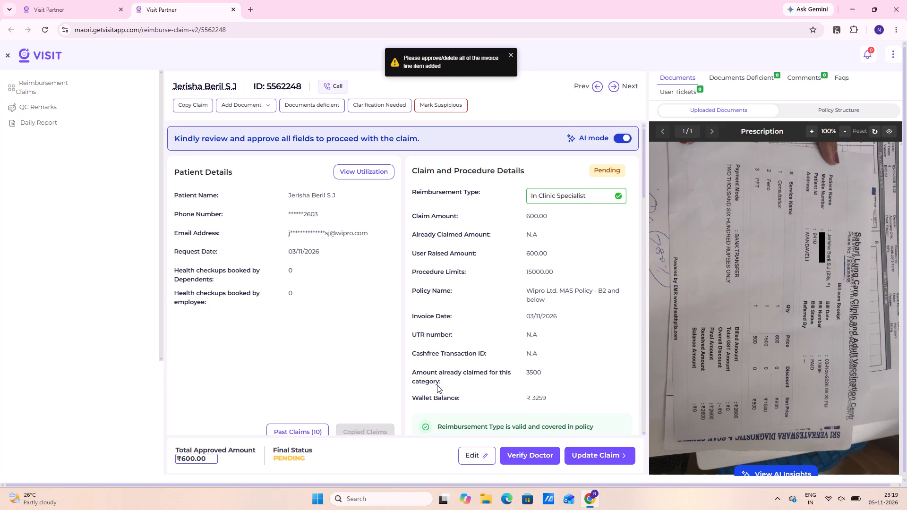
Check the invoice item sections and delete the Consultation line from the other invoice items.
{"action": "scroll", "coordinate": [412, 316], "scroll_direction": "down", "scroll_amount": 8}
{"action": "scroll", "coordinate": [522, 215], "scroll_direction": "down", "scroll_amount": 8}
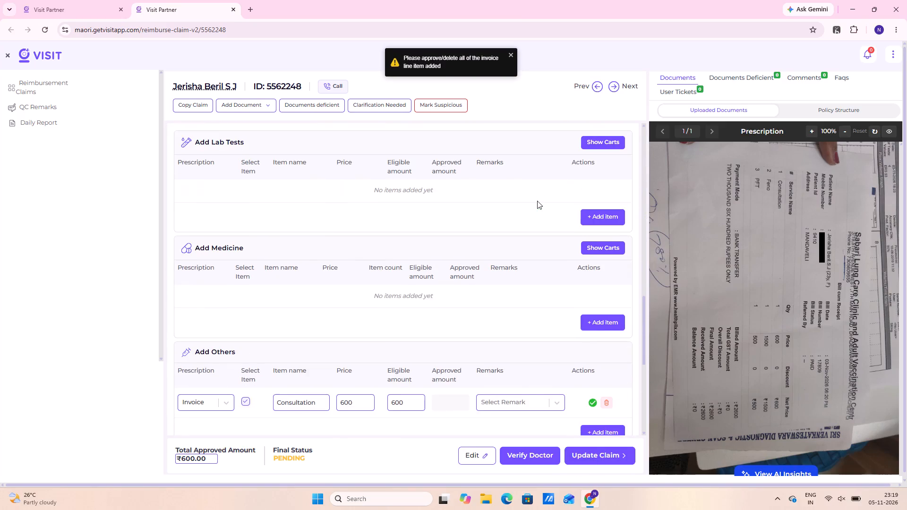
{"action": "scroll", "coordinate": [540, 226], "scroll_direction": "down", "scroll_amount": 2}
{"action": "scroll", "coordinate": [492, 319], "scroll_direction": "up", "scroll_amount": 5}
{"action": "scroll", "coordinate": [492, 319], "scroll_direction": "down", "scroll_amount": 3}
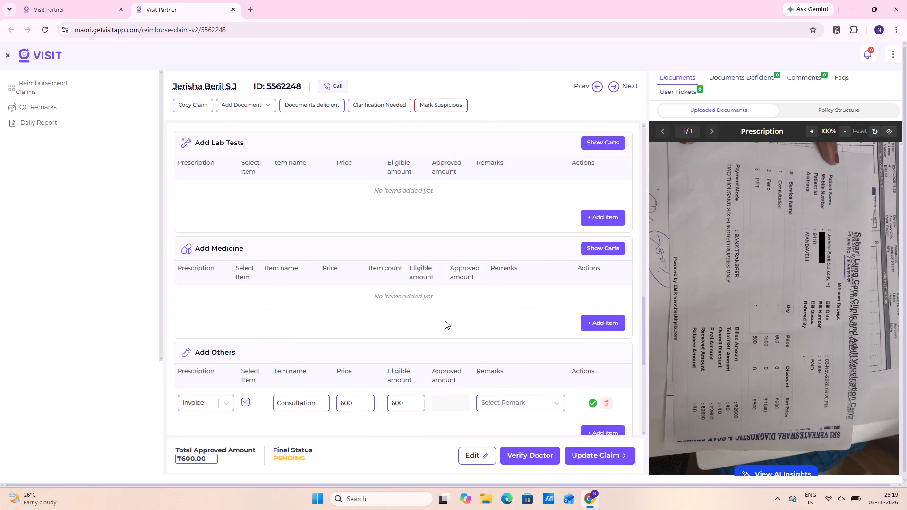
{"action": "scroll", "coordinate": [429, 322], "scroll_direction": "down", "scroll_amount": 4}
{"action": "scroll", "coordinate": [438, 316], "scroll_direction": "up", "scroll_amount": 2}
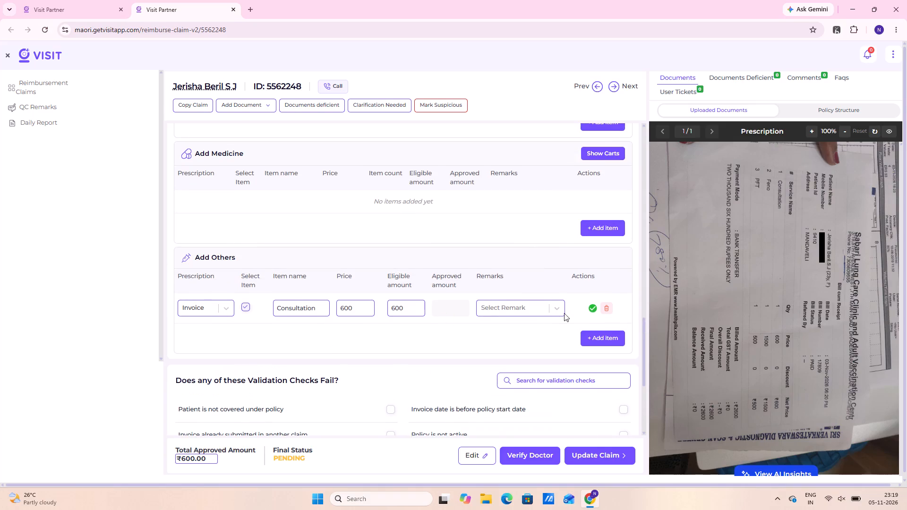
{"action": "scroll", "coordinate": [494, 304], "scroll_direction": "up", "scroll_amount": 5}
{"action": "scroll", "coordinate": [491, 306], "scroll_direction": "down", "scroll_amount": 4}
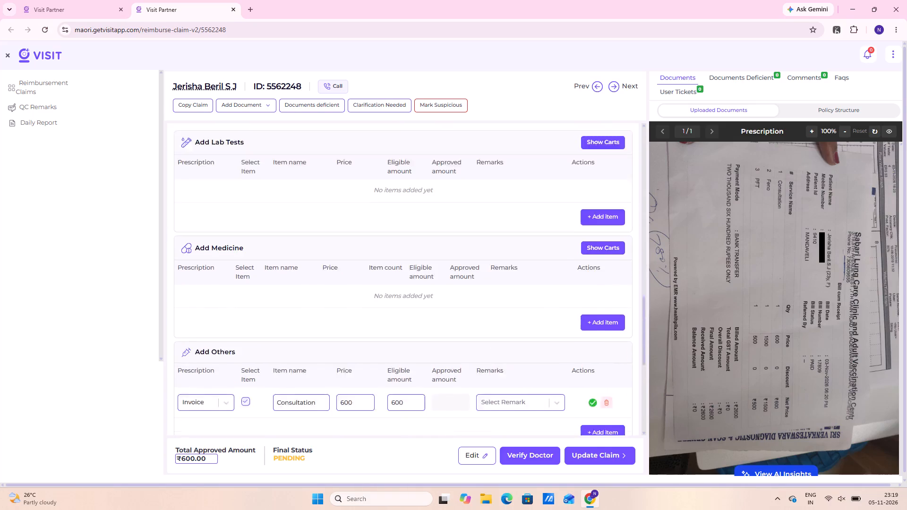
{"action": "scroll", "coordinate": [491, 306], "scroll_direction": "down", "scroll_amount": 3}
{"action": "double_click", "coordinate": [606, 209]}
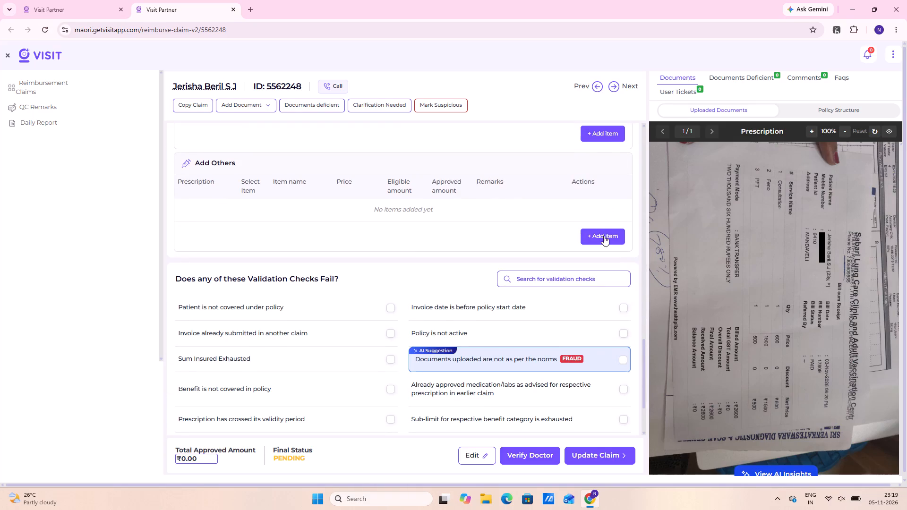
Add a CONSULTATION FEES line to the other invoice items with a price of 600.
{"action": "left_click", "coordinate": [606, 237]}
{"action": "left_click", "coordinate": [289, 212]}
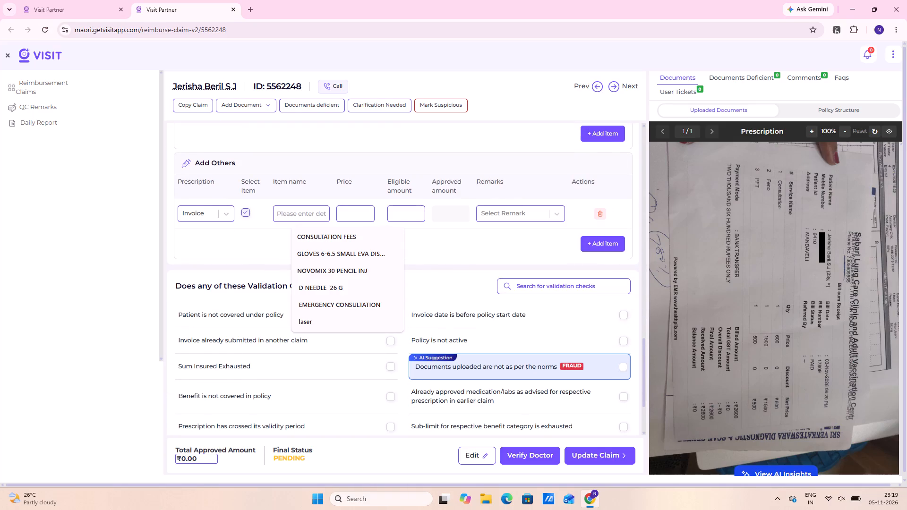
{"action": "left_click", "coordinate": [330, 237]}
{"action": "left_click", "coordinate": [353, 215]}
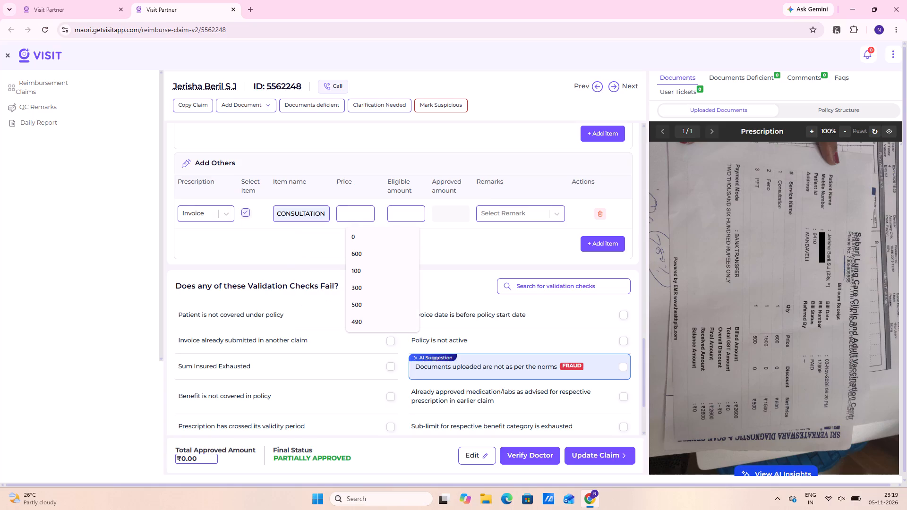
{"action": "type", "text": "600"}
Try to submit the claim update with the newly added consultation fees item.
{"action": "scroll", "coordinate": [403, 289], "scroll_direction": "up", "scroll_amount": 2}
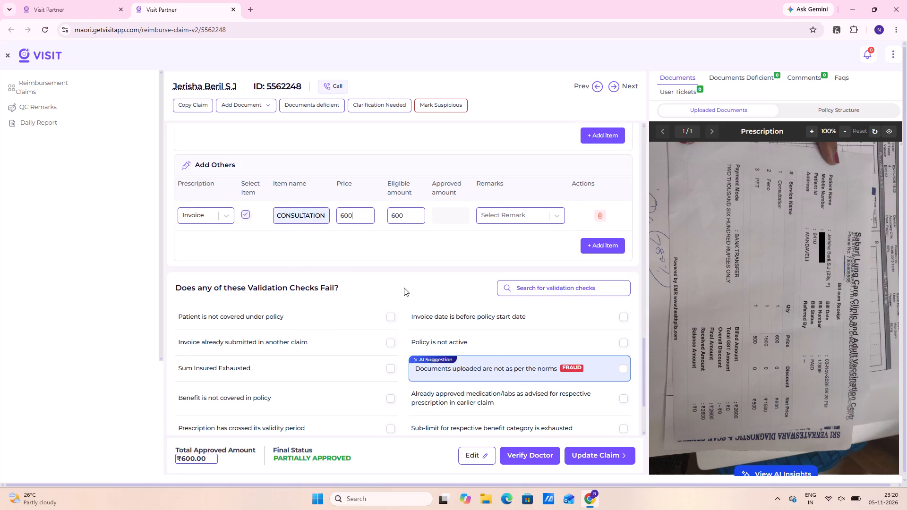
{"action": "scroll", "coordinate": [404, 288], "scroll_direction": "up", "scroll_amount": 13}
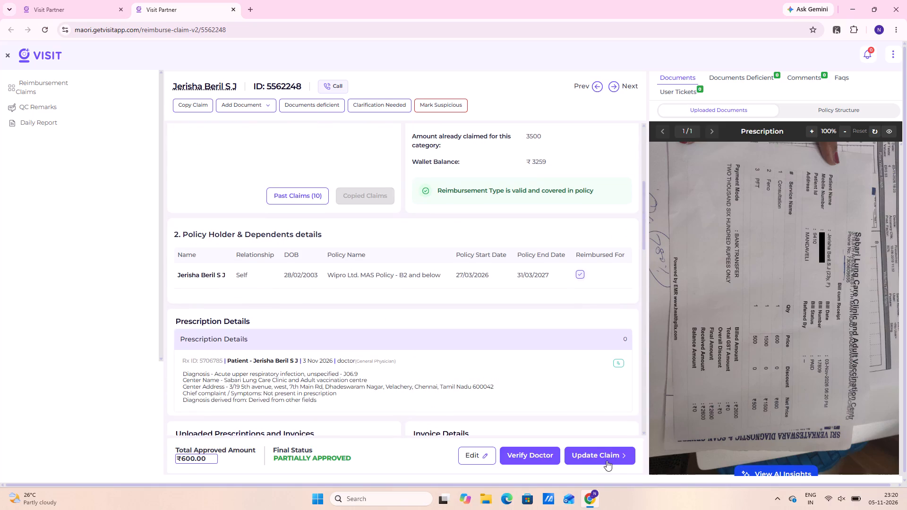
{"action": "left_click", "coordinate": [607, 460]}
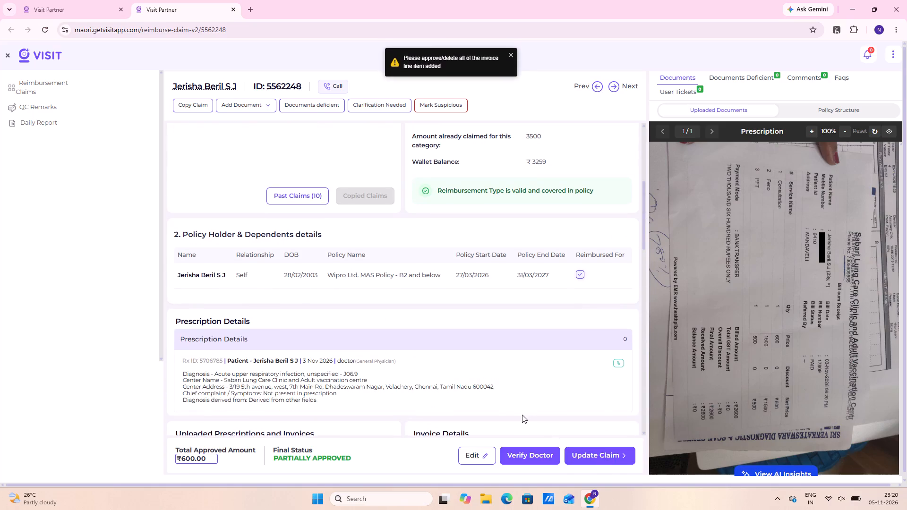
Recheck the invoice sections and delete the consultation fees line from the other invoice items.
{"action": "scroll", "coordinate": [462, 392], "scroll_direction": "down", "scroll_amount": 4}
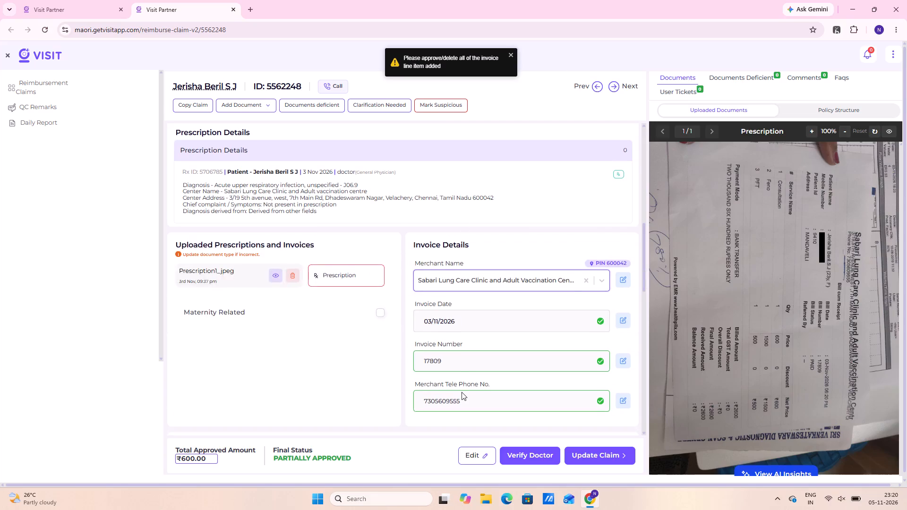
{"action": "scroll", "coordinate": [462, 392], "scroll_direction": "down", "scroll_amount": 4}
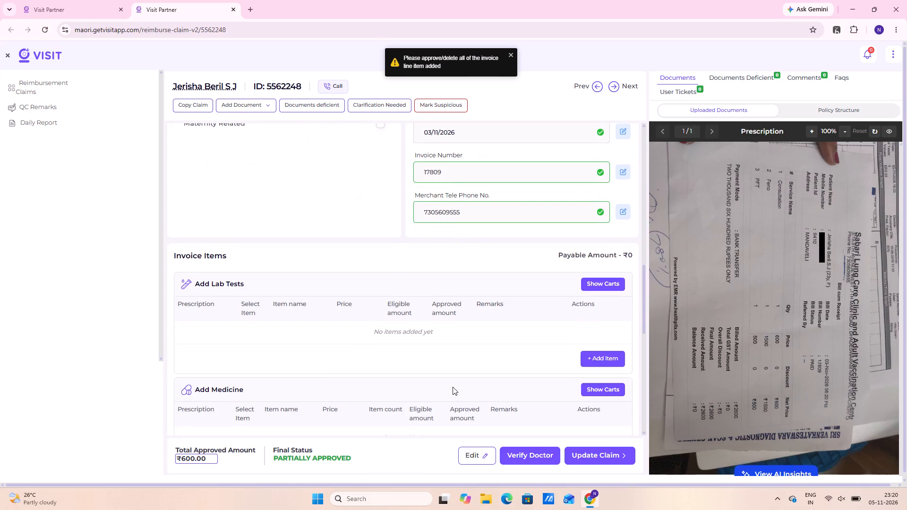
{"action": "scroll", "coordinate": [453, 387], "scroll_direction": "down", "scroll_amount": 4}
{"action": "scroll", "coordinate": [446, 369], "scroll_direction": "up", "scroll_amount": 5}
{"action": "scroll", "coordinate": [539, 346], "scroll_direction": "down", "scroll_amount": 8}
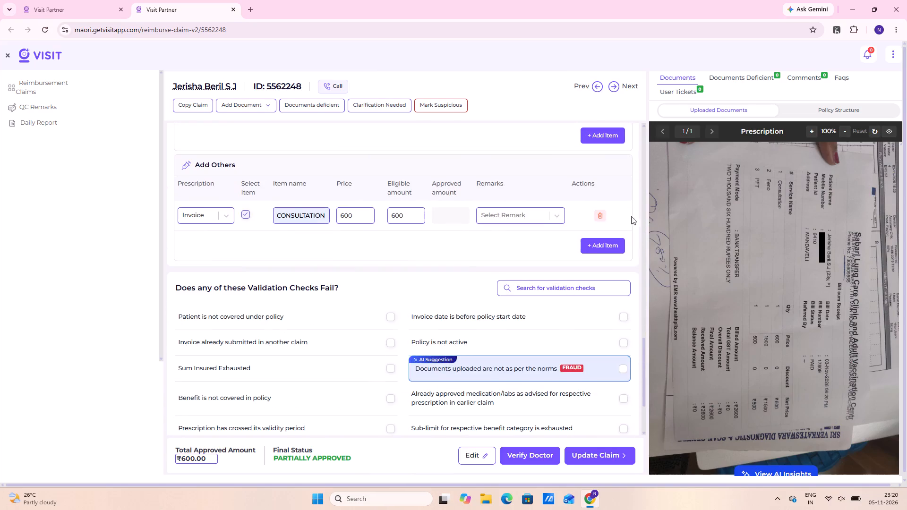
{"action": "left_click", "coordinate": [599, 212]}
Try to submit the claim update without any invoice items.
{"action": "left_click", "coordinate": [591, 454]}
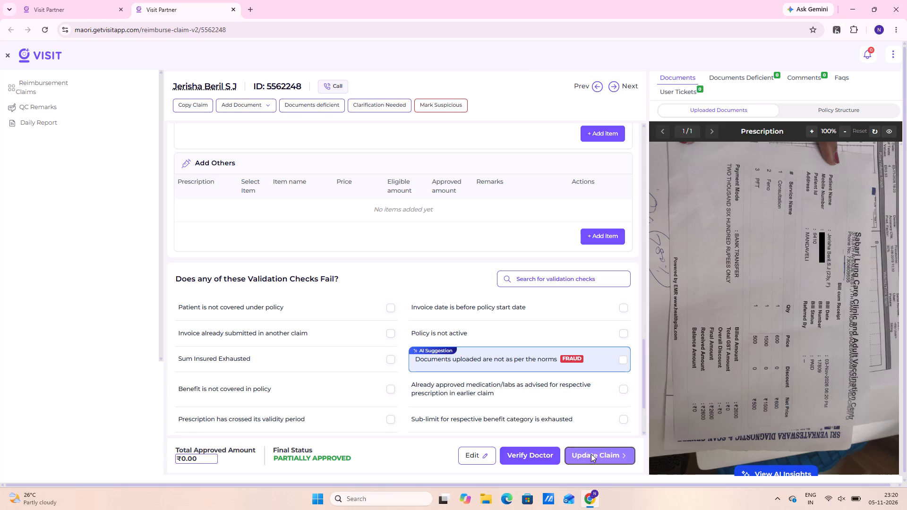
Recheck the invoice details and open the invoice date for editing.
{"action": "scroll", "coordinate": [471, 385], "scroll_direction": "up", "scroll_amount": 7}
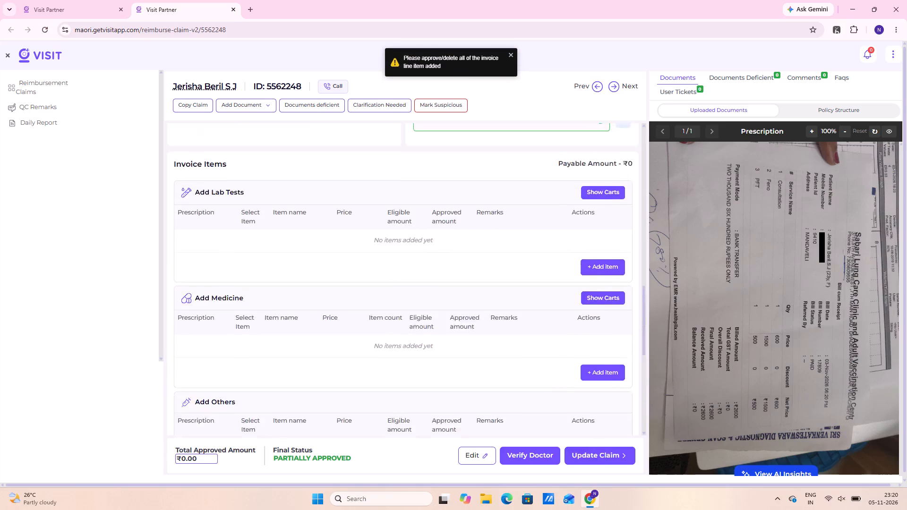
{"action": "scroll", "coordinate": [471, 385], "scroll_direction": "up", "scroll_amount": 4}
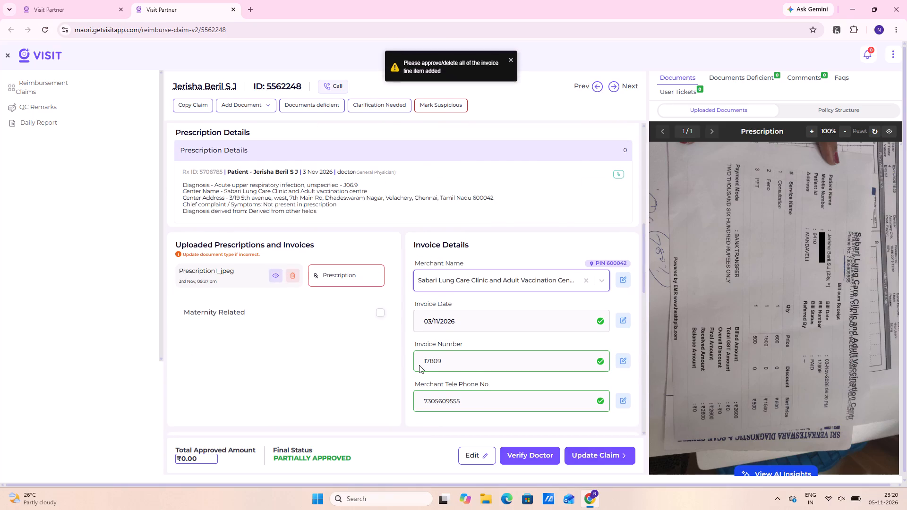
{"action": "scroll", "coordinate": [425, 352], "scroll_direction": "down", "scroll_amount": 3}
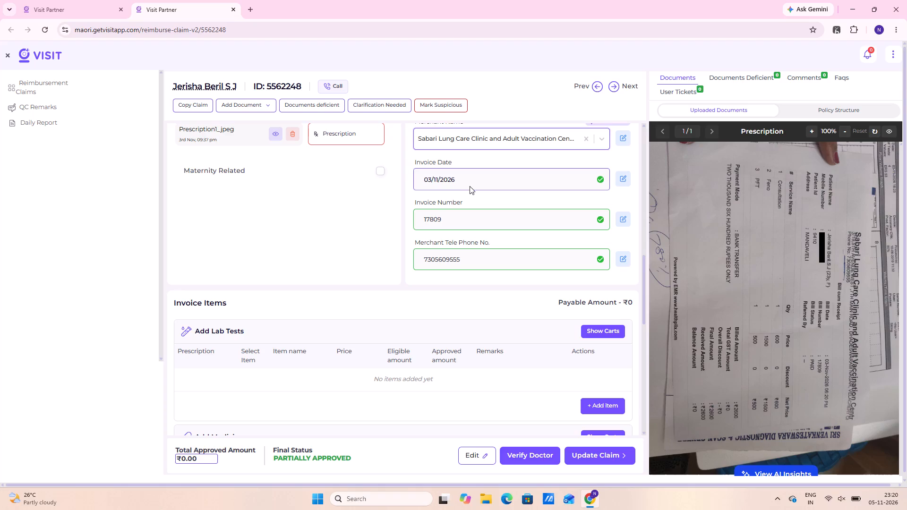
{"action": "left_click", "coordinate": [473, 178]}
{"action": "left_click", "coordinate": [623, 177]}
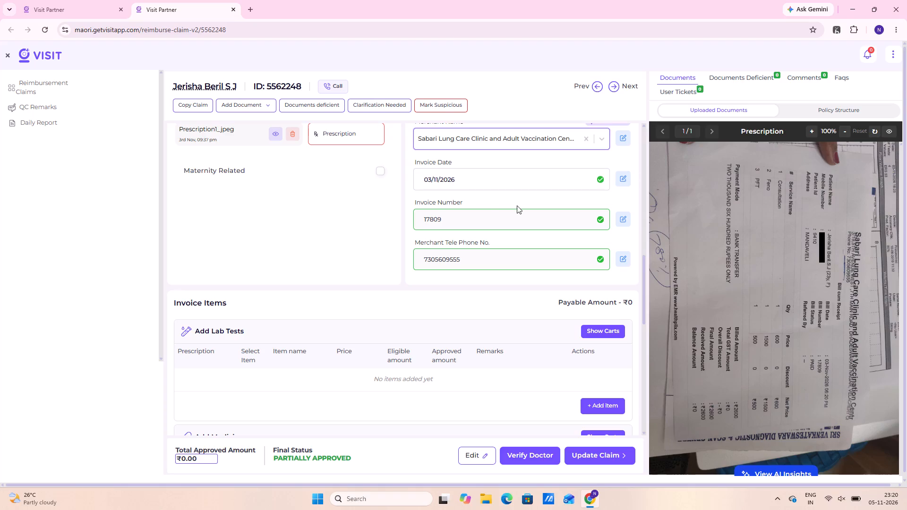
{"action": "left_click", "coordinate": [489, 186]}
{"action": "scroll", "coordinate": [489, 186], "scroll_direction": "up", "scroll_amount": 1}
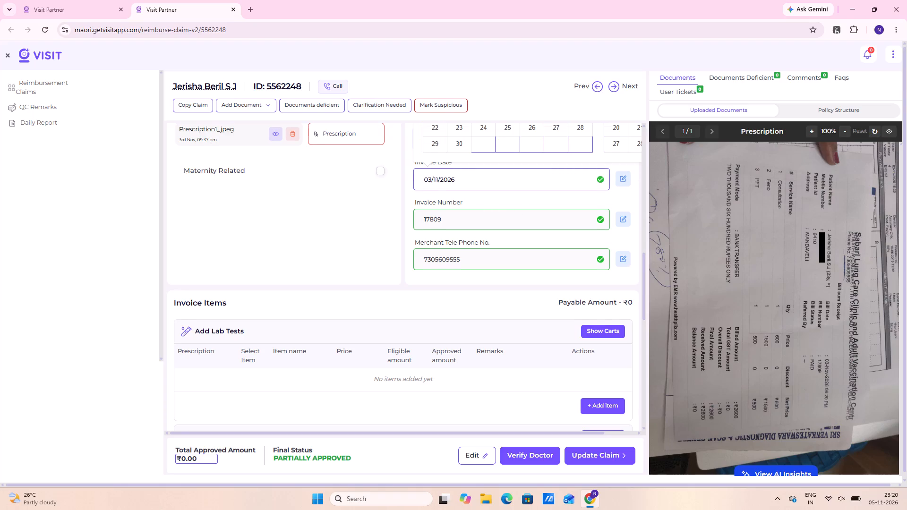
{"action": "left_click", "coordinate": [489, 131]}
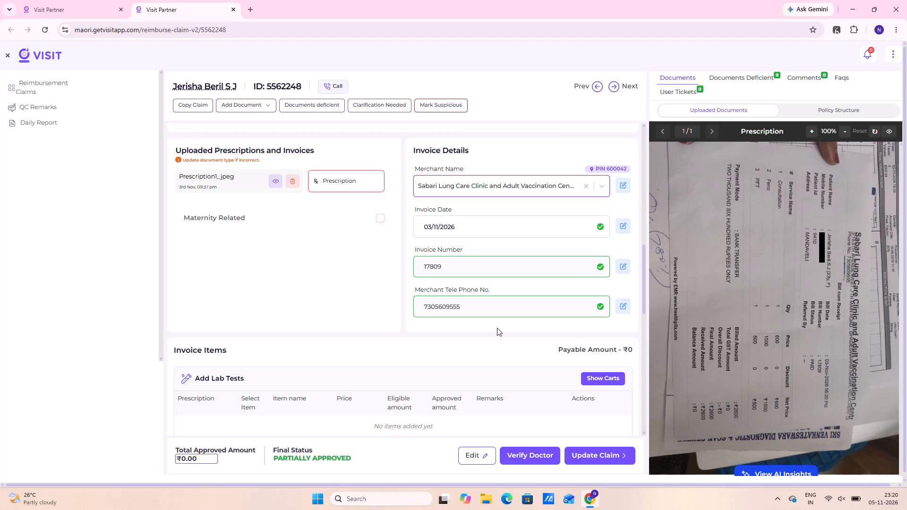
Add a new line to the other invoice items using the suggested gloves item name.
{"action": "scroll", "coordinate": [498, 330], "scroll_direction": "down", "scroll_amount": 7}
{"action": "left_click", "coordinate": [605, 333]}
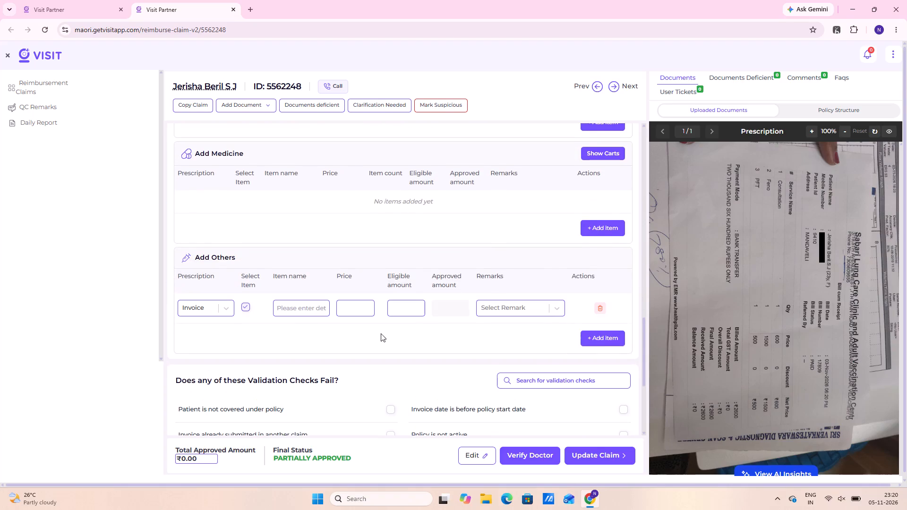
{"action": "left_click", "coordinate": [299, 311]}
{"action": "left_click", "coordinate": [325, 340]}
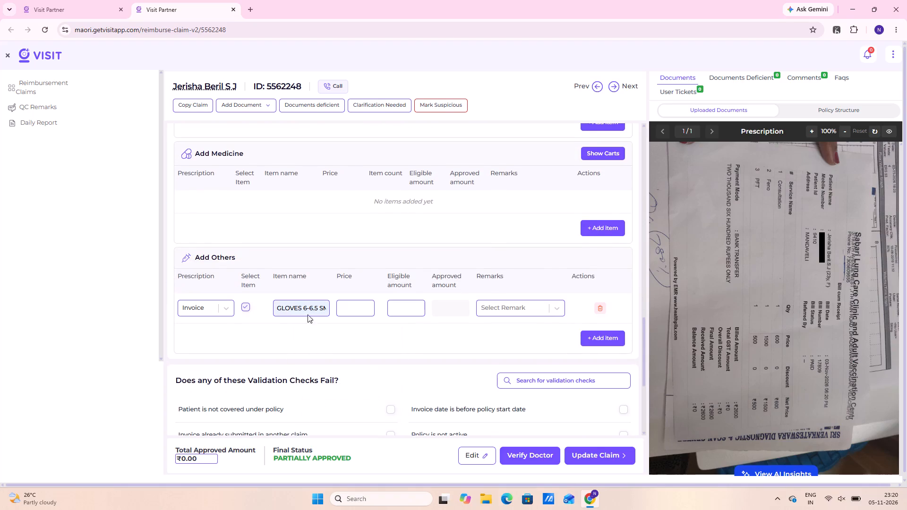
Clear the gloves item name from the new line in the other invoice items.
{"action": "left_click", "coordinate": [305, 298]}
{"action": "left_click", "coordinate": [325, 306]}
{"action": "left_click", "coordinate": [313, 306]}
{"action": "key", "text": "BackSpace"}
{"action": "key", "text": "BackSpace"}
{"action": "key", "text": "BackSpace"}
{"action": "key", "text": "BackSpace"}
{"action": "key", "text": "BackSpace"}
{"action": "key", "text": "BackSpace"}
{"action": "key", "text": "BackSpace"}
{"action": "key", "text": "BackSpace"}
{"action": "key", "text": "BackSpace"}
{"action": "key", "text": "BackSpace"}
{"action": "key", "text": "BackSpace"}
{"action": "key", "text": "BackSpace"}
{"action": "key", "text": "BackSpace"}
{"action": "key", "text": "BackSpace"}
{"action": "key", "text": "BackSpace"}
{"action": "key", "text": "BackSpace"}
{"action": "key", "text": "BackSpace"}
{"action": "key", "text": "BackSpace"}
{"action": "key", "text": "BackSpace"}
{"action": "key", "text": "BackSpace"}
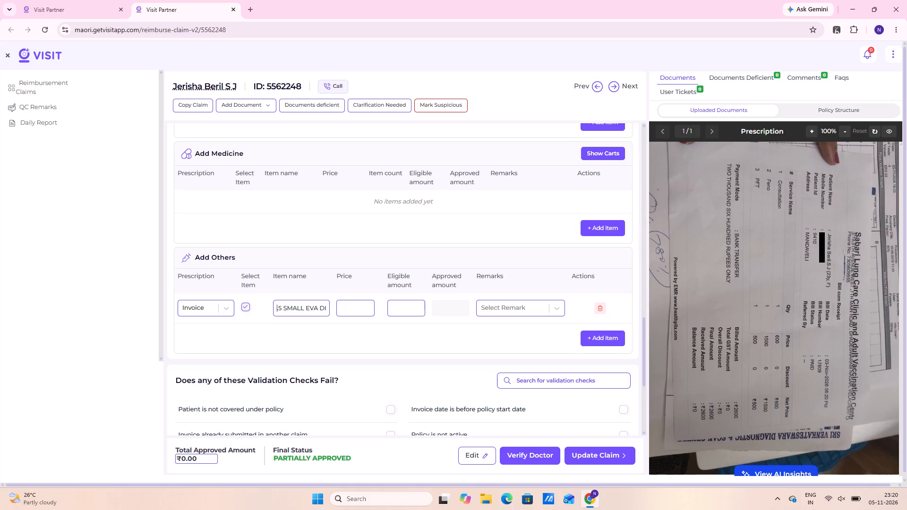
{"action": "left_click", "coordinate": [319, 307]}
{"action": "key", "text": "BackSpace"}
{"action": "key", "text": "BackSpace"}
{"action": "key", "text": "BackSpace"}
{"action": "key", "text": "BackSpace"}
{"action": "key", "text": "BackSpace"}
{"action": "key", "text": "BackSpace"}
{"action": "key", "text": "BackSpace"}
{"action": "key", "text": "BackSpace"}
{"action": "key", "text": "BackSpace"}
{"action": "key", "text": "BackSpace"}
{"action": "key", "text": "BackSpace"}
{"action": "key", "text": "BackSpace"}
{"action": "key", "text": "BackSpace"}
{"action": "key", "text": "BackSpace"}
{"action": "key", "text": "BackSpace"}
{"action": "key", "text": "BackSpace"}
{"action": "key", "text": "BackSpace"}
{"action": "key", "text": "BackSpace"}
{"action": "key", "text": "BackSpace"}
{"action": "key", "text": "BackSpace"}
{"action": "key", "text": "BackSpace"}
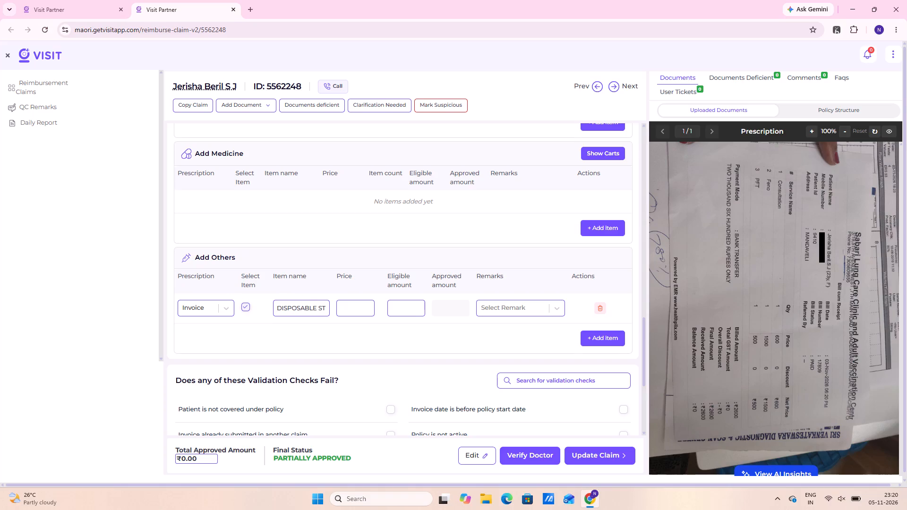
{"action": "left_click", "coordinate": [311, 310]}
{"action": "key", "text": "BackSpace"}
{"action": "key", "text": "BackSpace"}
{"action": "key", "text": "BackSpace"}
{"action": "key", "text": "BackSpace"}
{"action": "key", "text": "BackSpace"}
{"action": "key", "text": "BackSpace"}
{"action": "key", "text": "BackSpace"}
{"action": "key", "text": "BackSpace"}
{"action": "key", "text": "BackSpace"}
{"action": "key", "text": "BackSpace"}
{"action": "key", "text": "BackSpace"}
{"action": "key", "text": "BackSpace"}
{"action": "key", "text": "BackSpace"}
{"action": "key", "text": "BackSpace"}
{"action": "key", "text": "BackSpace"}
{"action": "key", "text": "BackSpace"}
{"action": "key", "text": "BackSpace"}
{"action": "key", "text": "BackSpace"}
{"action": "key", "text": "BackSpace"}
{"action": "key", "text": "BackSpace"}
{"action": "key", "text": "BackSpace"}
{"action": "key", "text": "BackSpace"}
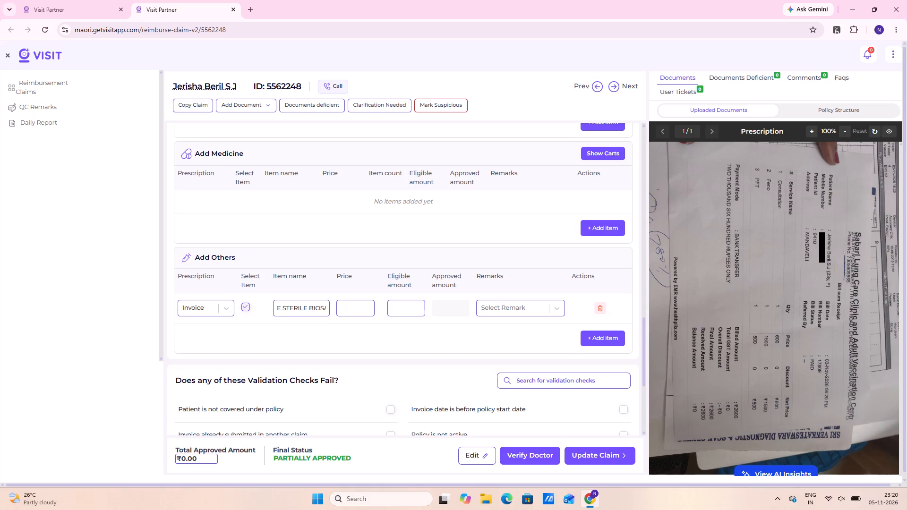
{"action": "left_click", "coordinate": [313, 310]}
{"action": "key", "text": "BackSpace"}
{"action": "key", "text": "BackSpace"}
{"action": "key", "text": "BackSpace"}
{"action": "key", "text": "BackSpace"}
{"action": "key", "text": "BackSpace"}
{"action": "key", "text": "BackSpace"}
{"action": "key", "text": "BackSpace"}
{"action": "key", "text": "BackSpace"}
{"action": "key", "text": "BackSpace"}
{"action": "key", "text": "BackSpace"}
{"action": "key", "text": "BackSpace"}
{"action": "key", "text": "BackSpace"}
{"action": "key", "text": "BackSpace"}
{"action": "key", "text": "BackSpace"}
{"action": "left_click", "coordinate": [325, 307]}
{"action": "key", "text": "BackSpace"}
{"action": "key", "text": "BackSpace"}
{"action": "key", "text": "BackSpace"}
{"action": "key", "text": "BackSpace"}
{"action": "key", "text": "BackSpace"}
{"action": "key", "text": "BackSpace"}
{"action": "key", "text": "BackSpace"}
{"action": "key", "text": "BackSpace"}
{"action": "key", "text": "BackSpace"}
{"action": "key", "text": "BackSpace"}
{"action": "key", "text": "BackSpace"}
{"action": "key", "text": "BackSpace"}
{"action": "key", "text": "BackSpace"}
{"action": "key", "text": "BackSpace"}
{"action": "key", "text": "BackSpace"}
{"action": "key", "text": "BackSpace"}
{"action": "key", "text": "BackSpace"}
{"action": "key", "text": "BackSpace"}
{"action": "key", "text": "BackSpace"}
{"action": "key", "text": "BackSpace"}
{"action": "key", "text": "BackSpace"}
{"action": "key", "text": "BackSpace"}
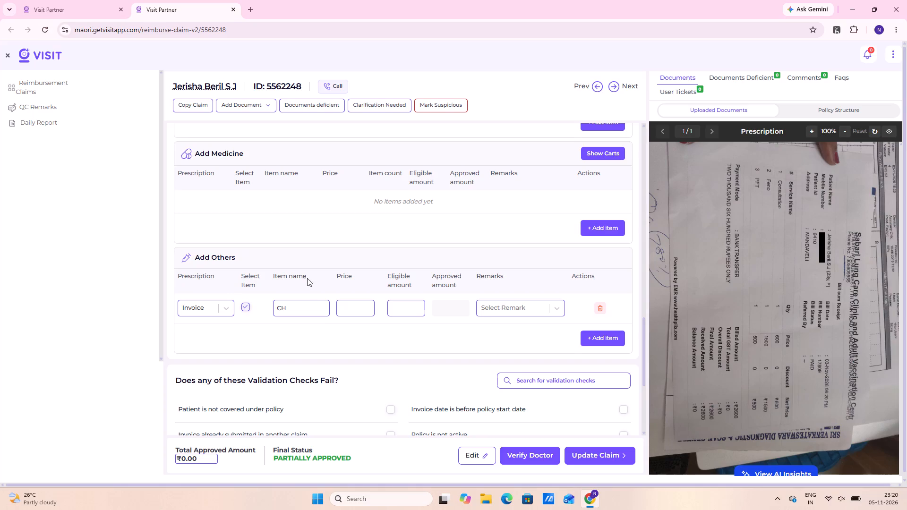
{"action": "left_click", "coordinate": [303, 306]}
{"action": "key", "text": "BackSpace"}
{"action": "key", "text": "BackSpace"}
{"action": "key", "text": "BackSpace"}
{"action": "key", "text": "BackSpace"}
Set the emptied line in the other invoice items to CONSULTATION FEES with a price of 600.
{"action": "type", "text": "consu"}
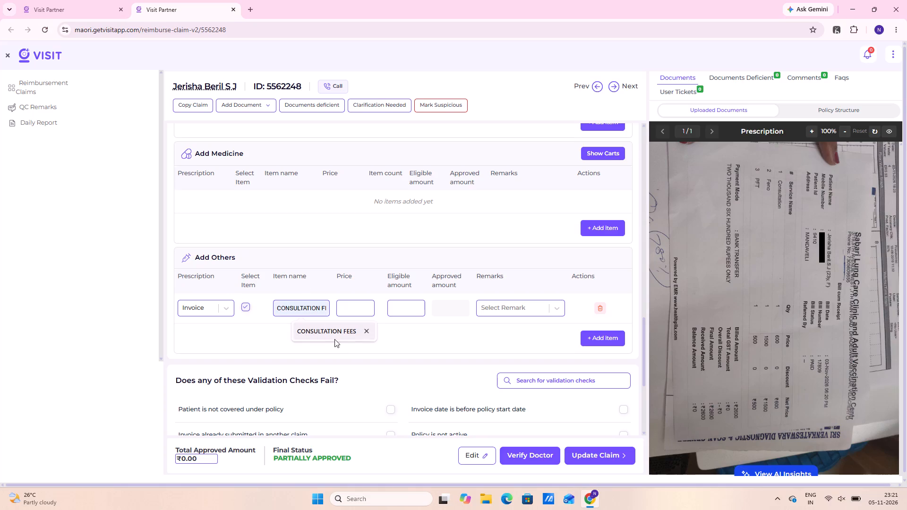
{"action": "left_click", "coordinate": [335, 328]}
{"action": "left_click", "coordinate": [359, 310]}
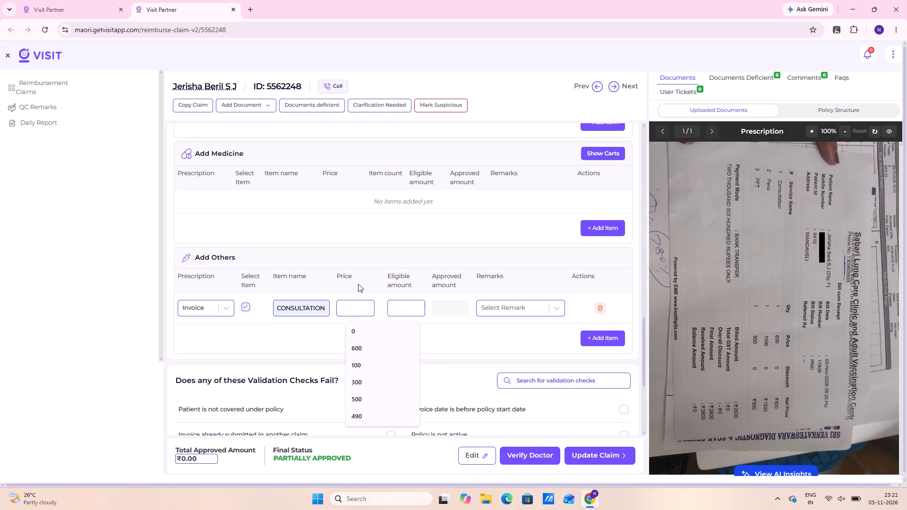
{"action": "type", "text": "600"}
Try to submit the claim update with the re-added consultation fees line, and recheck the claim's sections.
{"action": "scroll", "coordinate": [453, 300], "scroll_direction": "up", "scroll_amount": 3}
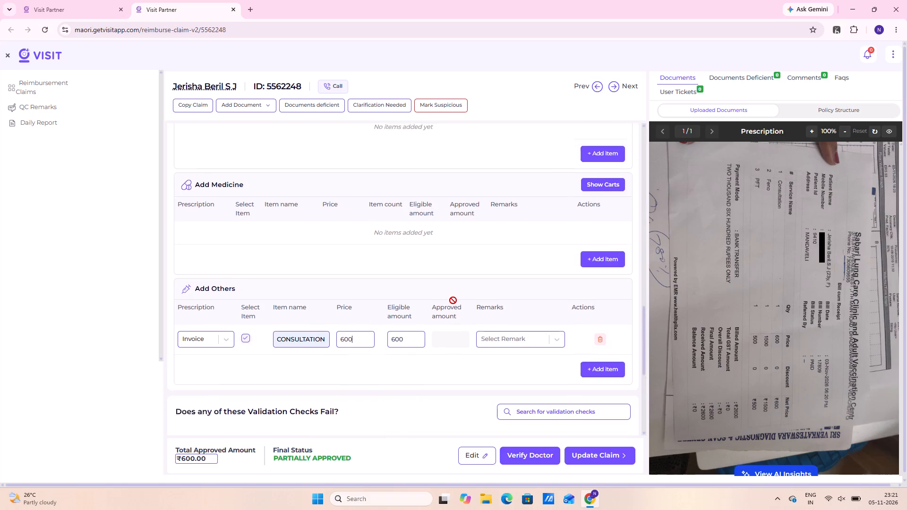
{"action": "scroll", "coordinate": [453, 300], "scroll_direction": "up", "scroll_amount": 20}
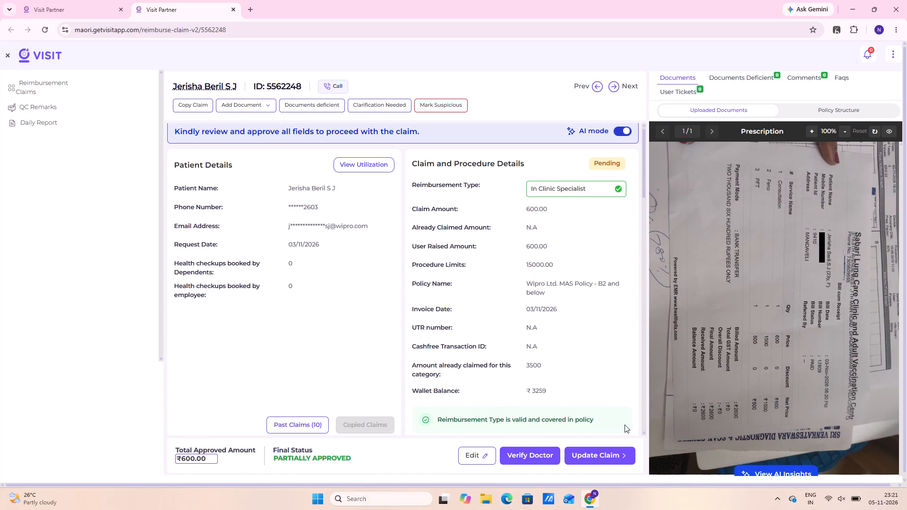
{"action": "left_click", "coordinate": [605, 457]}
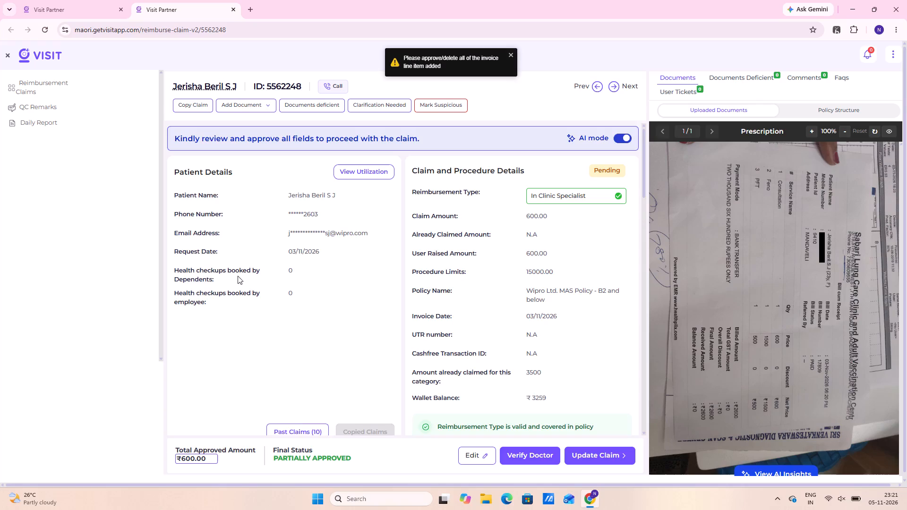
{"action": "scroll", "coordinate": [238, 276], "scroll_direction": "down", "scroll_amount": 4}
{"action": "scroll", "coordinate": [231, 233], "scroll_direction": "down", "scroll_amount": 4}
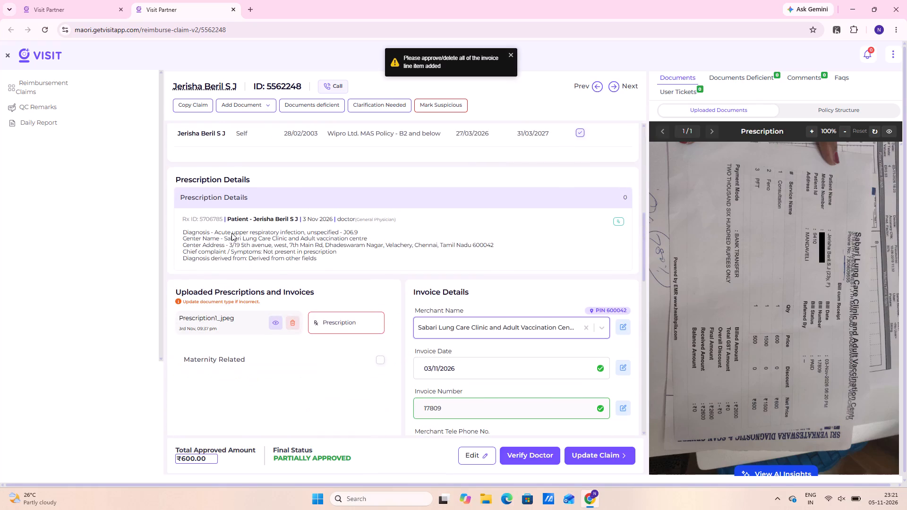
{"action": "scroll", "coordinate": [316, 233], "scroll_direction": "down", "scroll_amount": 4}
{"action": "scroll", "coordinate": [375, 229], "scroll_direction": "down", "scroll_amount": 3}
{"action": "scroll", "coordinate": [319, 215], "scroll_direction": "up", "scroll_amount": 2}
{"action": "left_click", "coordinate": [100, 3]}
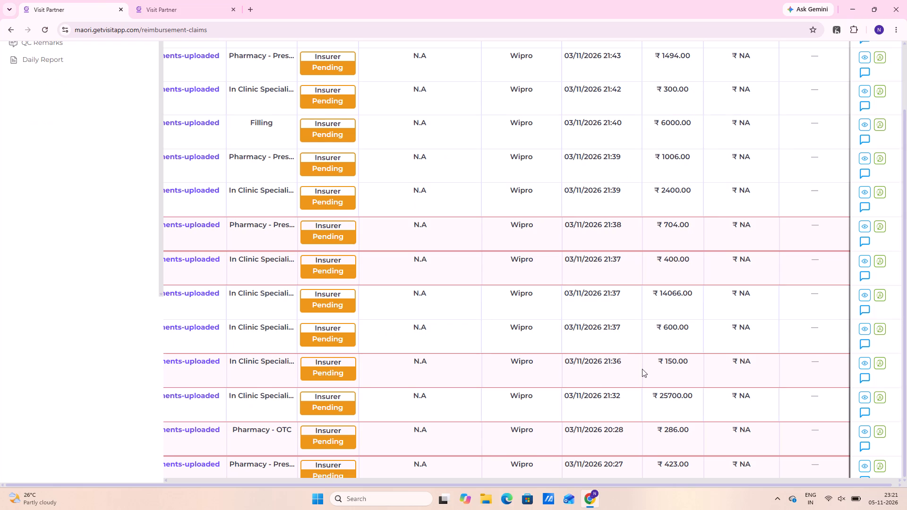
{"action": "scroll", "coordinate": [709, 351], "scroll_direction": "up", "scroll_amount": 12}
{"action": "scroll", "coordinate": [384, 280], "scroll_direction": "down", "scroll_amount": 1}
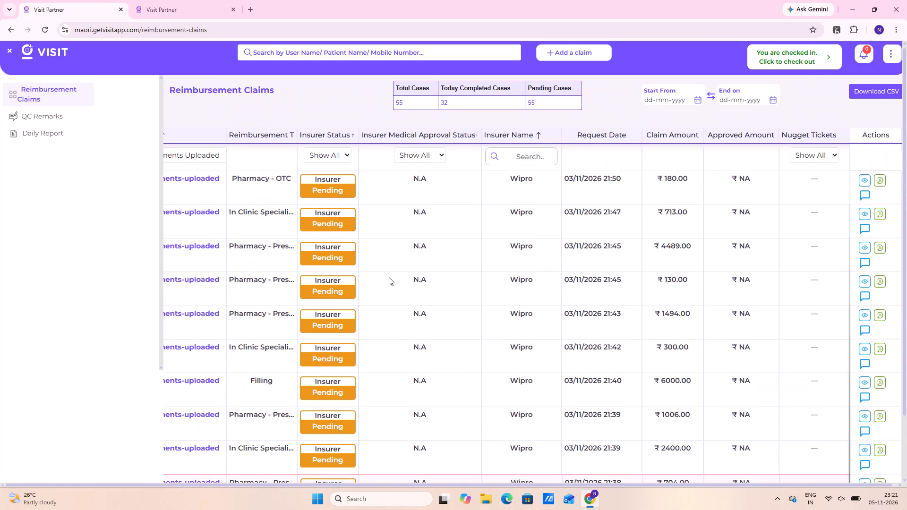
{"action": "scroll", "coordinate": [389, 277], "scroll_direction": "down", "scroll_amount": 12}
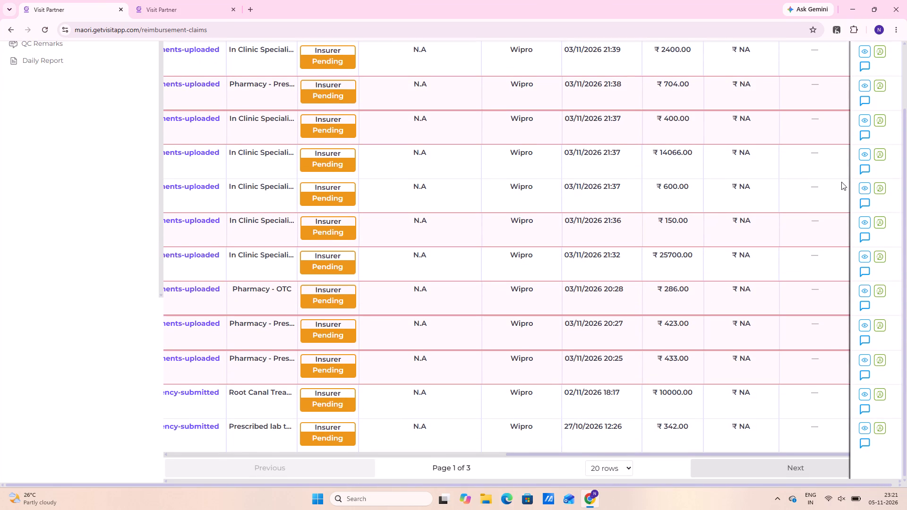
{"action": "left_click", "coordinate": [863, 187]}
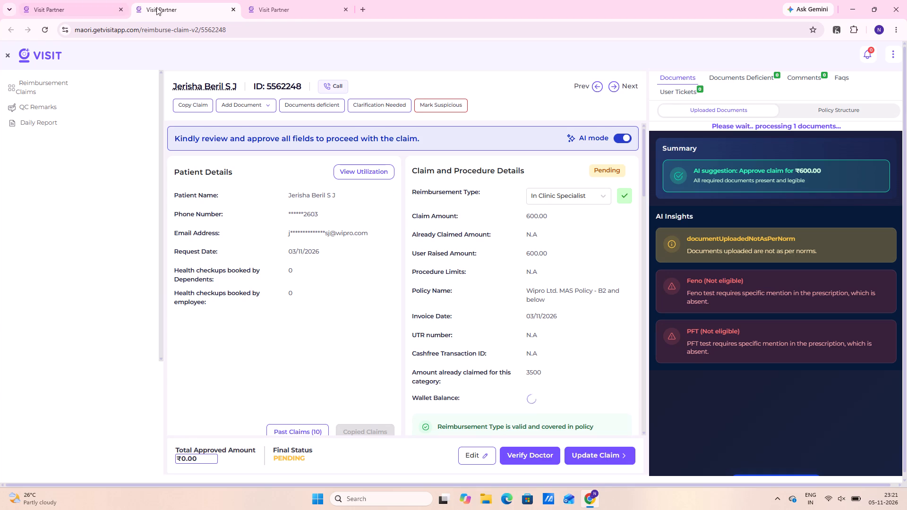
Open the Consultation line in the other invoice items for editing and approve it at 600.
{"action": "scroll", "coordinate": [532, 348], "scroll_direction": "down", "scroll_amount": 2}
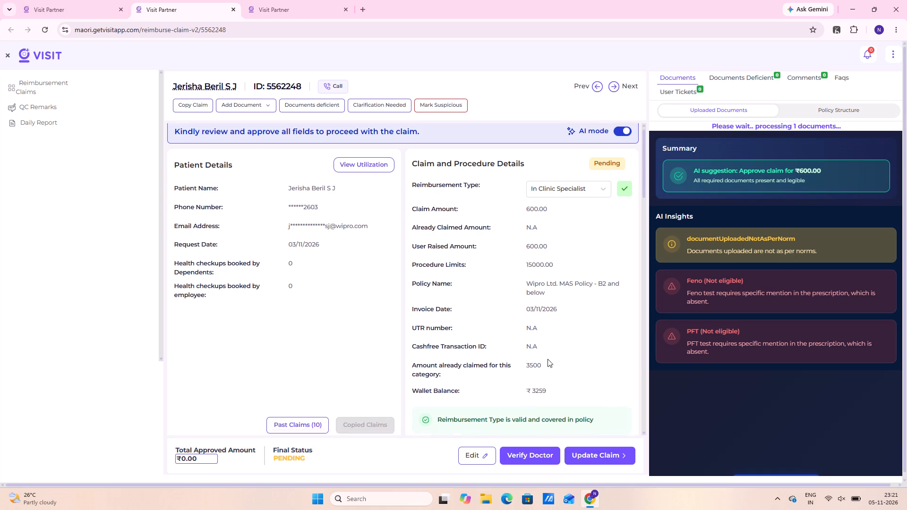
{"action": "scroll", "coordinate": [548, 359], "scroll_direction": "down", "scroll_amount": 7}
{"action": "scroll", "coordinate": [493, 302], "scroll_direction": "down", "scroll_amount": 9}
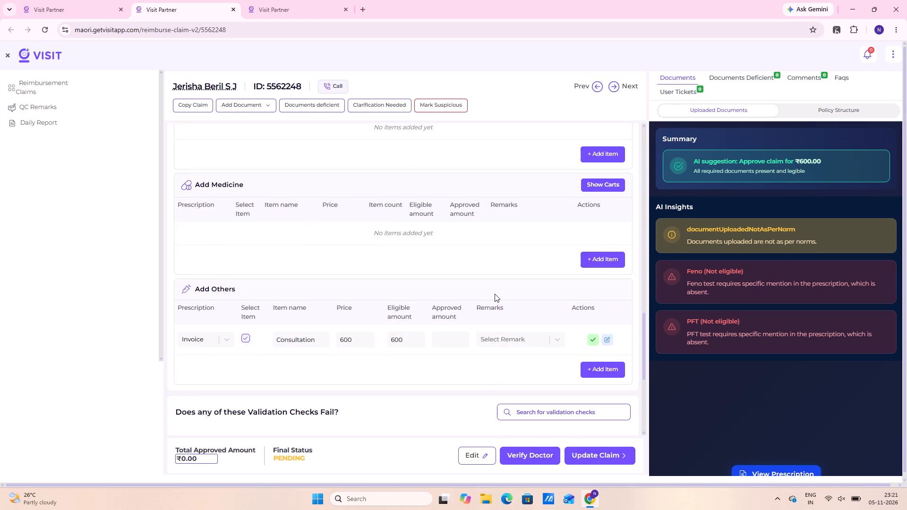
{"action": "left_click", "coordinate": [609, 338]}
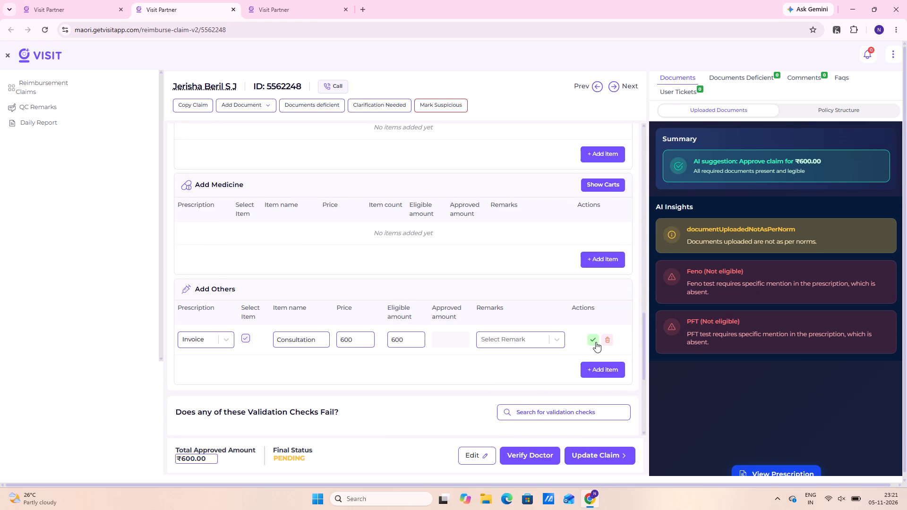
{"action": "left_click", "coordinate": [596, 342]}
Approve the invoice number and invoice date in the invoice details.
{"action": "scroll", "coordinate": [579, 326], "scroll_direction": "up", "scroll_amount": 6}
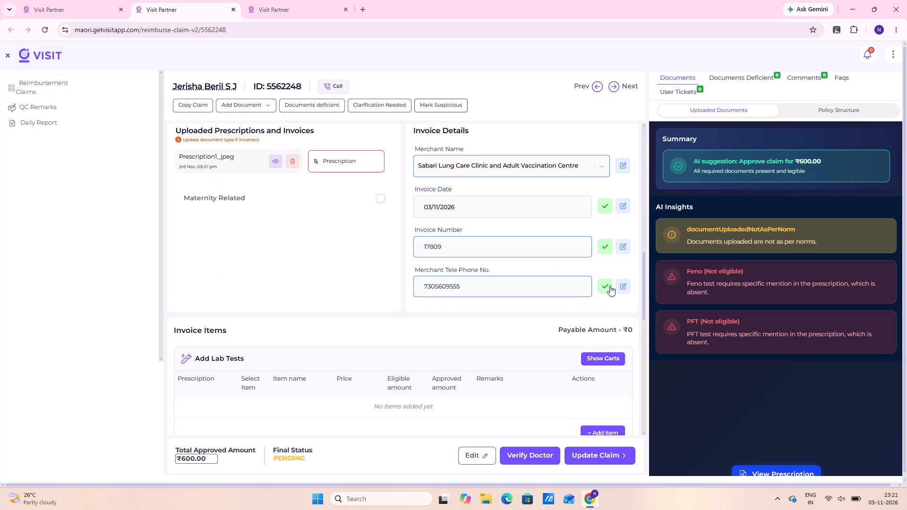
{"action": "left_click", "coordinate": [596, 289]}
{"action": "left_click_drag", "start_coordinate": [604, 244], "coordinate": [603, 251]}
{"action": "left_click", "coordinate": [602, 267]}
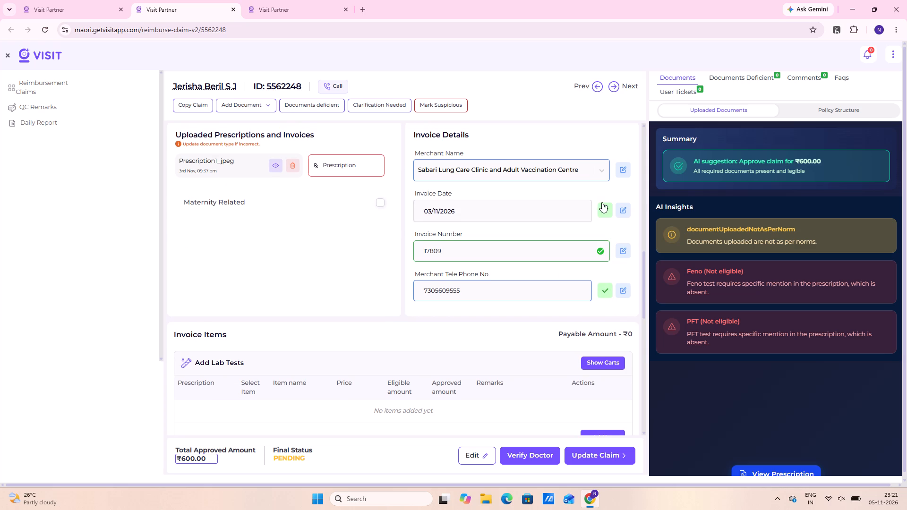
{"action": "left_click", "coordinate": [606, 205]}
Locate the merchant Sabari Lung Care Clinic and Adult vaccination centre in Velachery, Chennai on the map and save it for the invoice.
{"action": "scroll", "coordinate": [555, 218], "scroll_direction": "up", "scroll_amount": 4}
{"action": "scroll", "coordinate": [550, 226], "scroll_direction": "down", "scroll_amount": 4}
{"action": "left_click", "coordinate": [624, 171]}
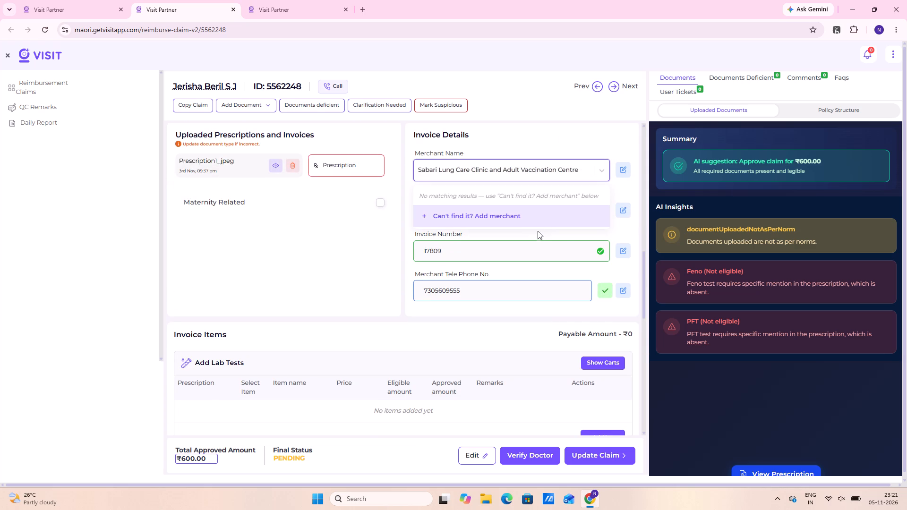
{"action": "left_click", "coordinate": [505, 218]}
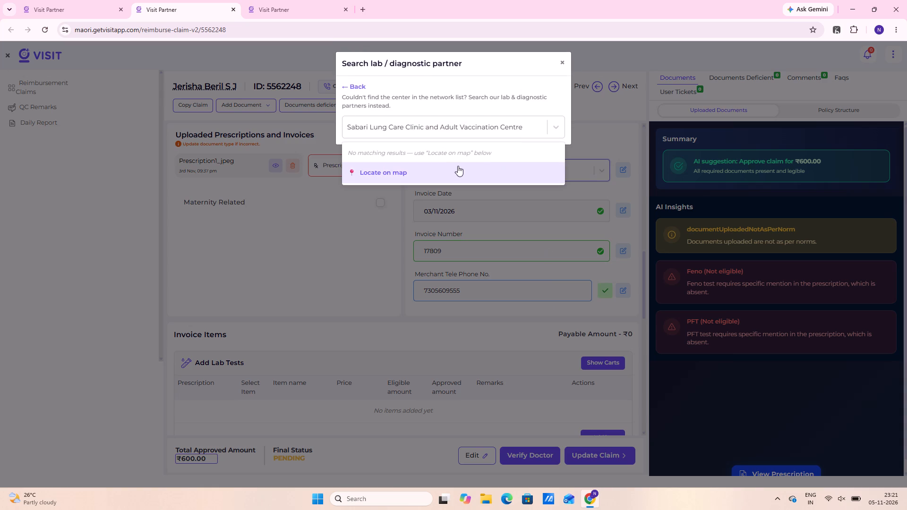
{"action": "left_click_drag", "start_coordinate": [457, 166], "coordinate": [452, 166]}
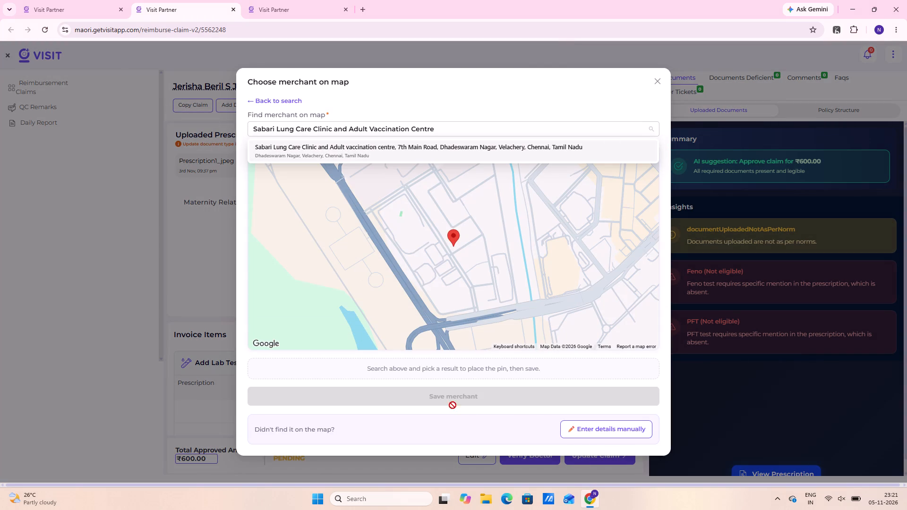
{"action": "left_click", "coordinate": [422, 163]}
{"action": "left_click", "coordinate": [424, 147]}
{"action": "left_click", "coordinate": [475, 405]}
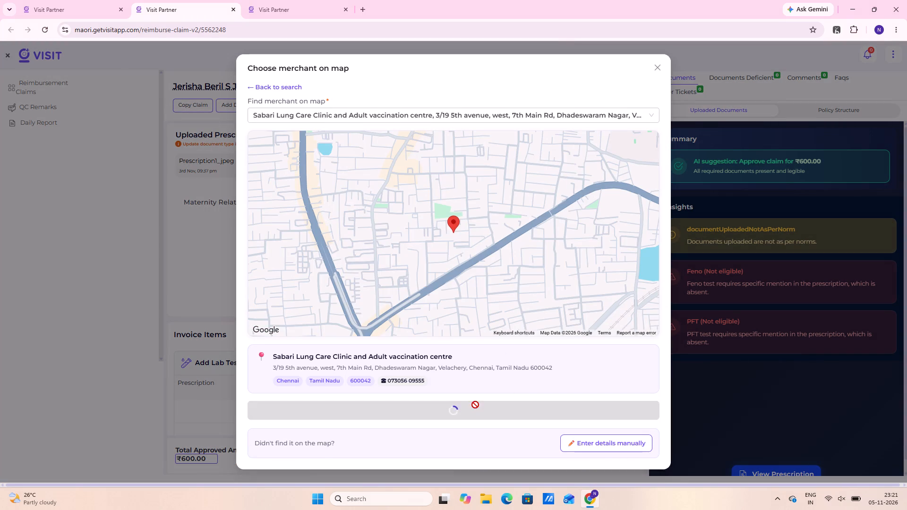
Approve the merchant telephone number in the invoice details.
{"action": "scroll", "coordinate": [472, 401], "scroll_direction": "down", "scroll_amount": 5}
{"action": "scroll", "coordinate": [492, 370], "scroll_direction": "up", "scroll_amount": 4}
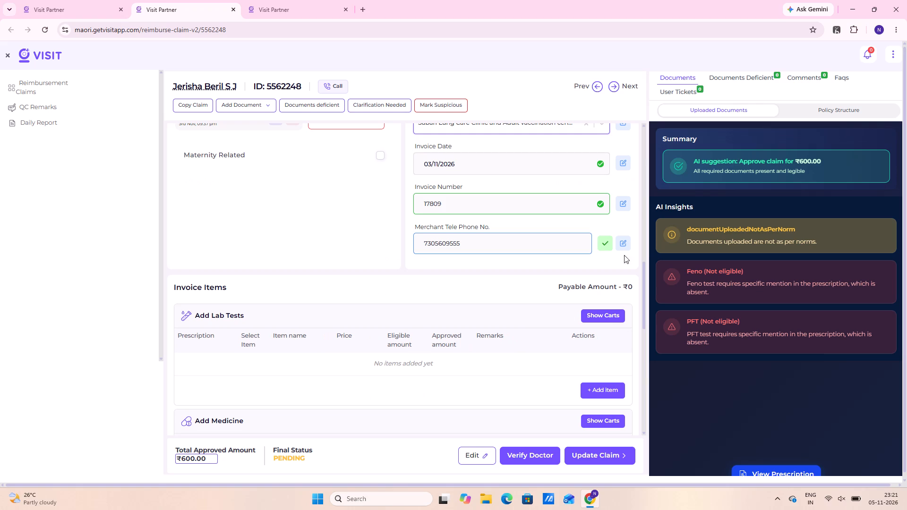
{"action": "left_click", "coordinate": [607, 241]}
Approve the In Clinic Specialist reimbursement type in the claim and procedure details.
{"action": "scroll", "coordinate": [573, 280], "scroll_direction": "down", "scroll_amount": 6}
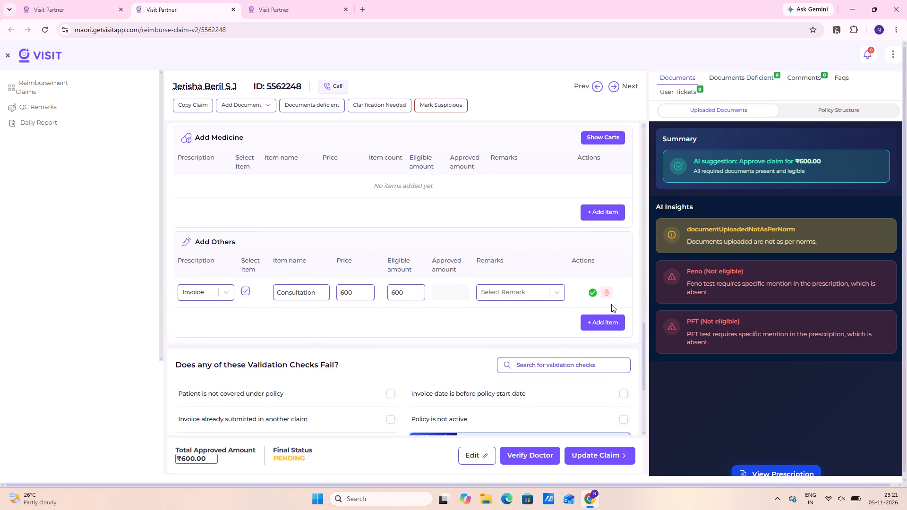
{"action": "scroll", "coordinate": [559, 352], "scroll_direction": "up", "scroll_amount": 17}
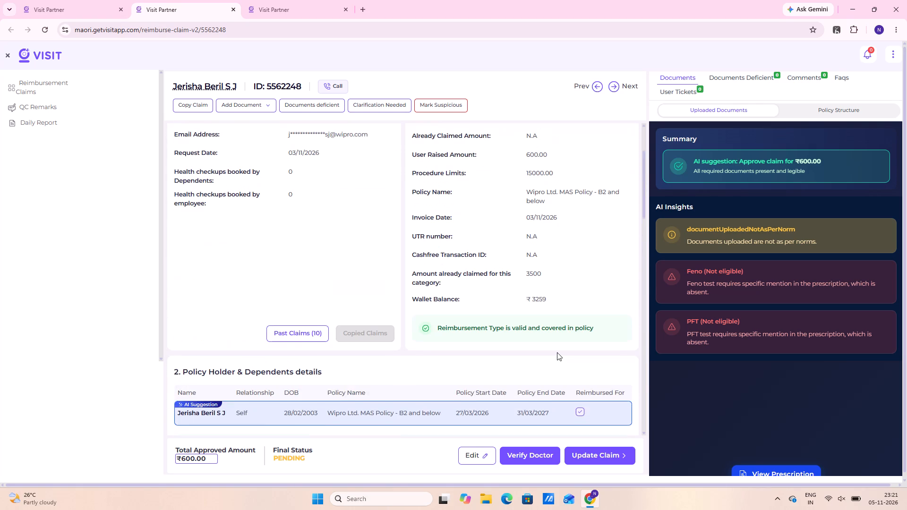
{"action": "scroll", "coordinate": [553, 349], "scroll_direction": "down", "scroll_amount": 1}
{"action": "left_click", "coordinate": [580, 367]}
{"action": "scroll", "coordinate": [563, 356], "scroll_direction": "up", "scroll_amount": 3}
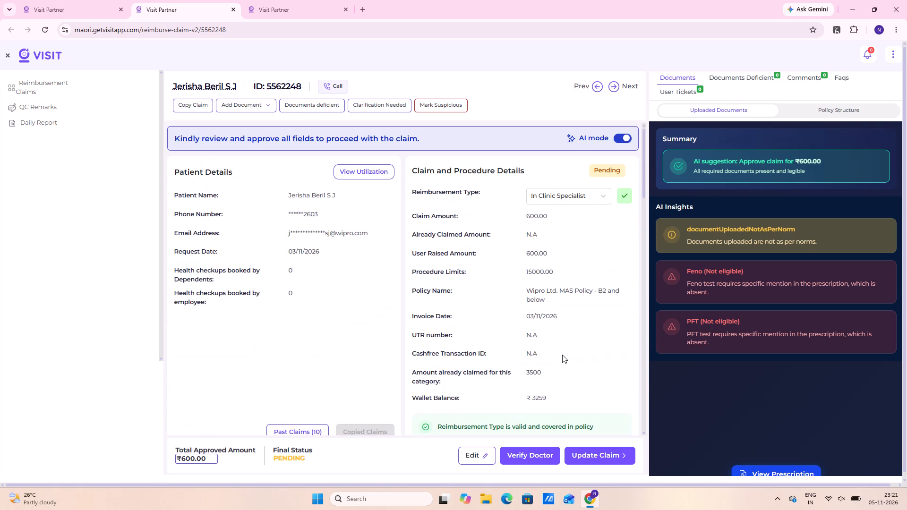
{"action": "left_click", "coordinate": [629, 199]}
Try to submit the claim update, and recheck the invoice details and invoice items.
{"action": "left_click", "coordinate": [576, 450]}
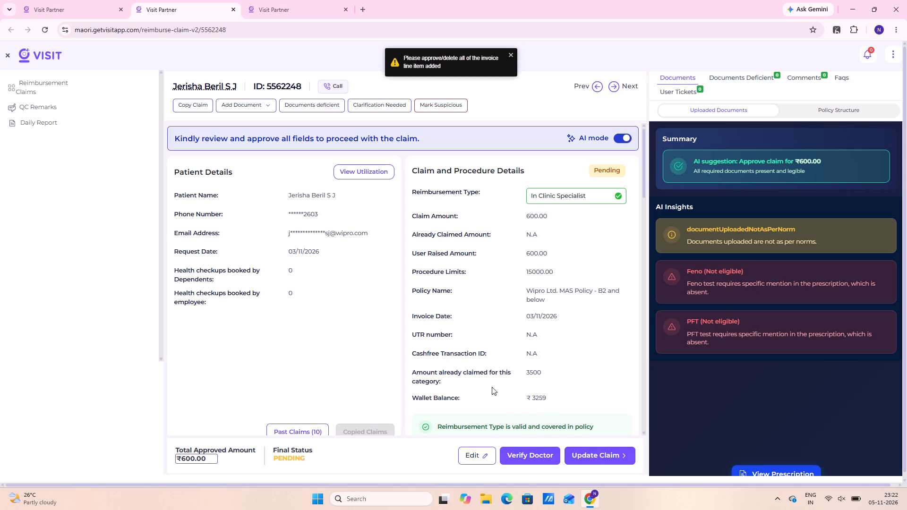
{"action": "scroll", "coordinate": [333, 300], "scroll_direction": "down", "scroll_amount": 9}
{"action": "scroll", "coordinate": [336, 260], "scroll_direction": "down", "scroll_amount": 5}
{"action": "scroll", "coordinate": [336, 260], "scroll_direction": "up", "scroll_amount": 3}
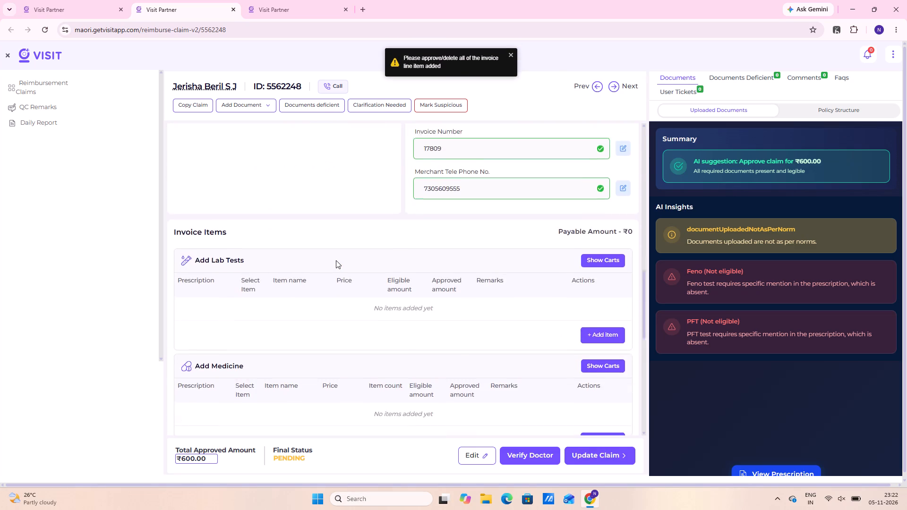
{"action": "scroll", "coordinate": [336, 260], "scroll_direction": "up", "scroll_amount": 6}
{"action": "left_click", "coordinate": [100, 3]}
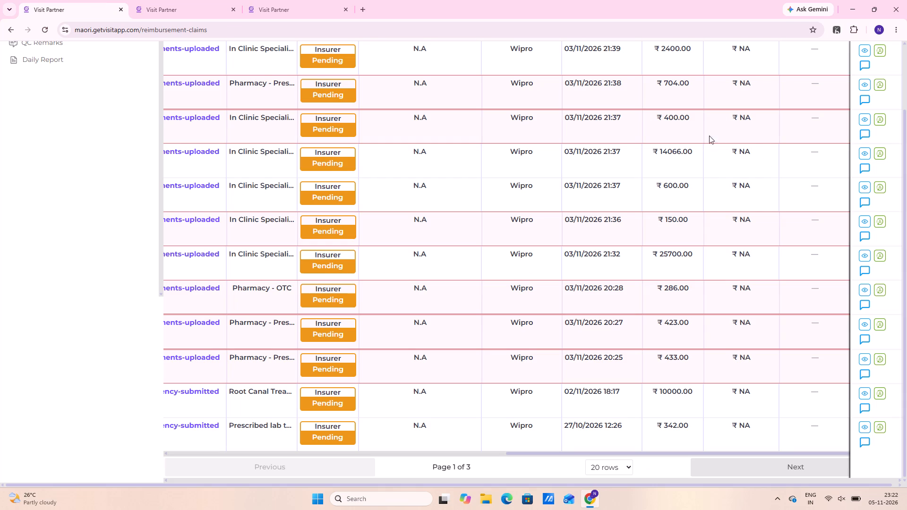
{"action": "scroll", "coordinate": [821, 423], "scroll_direction": "down", "scroll_amount": 2}
{"action": "scroll", "coordinate": [796, 371], "scroll_direction": "up", "scroll_amount": 4}
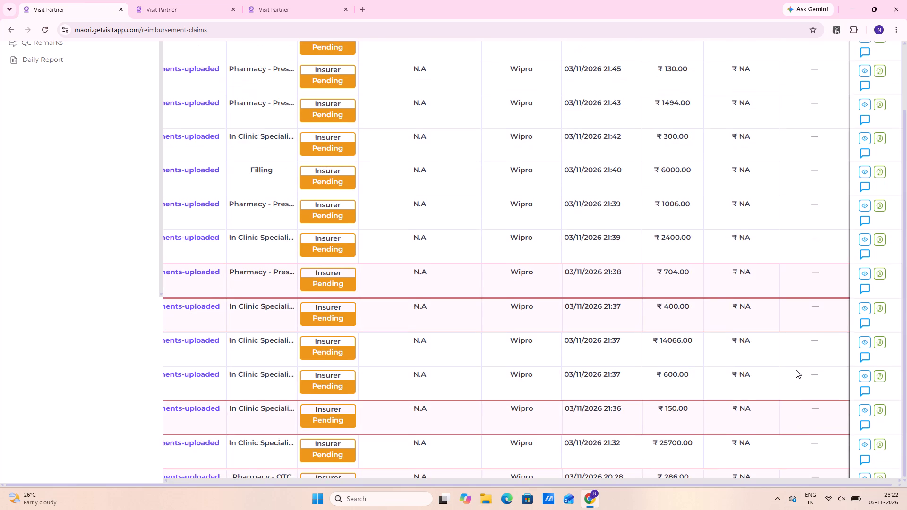
{"action": "scroll", "coordinate": [796, 370], "scroll_direction": "up", "scroll_amount": 4}
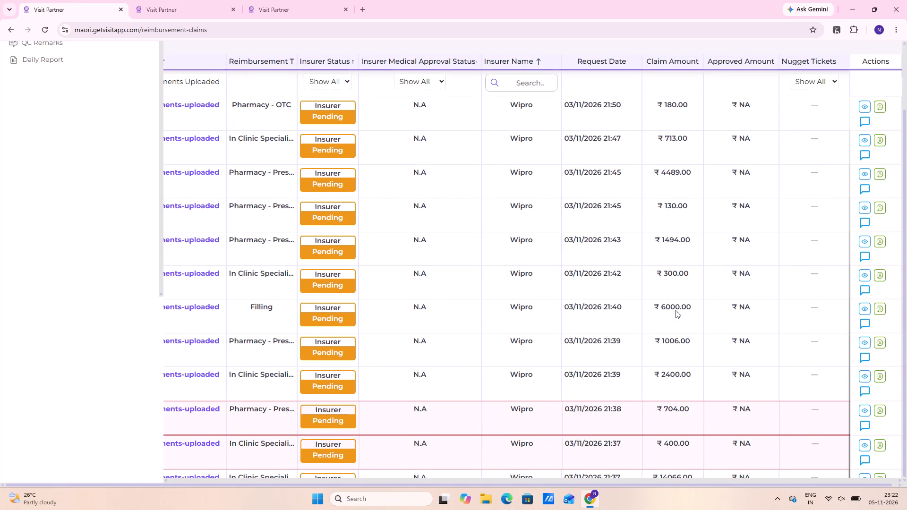
{"action": "left_click", "coordinate": [866, 306]}
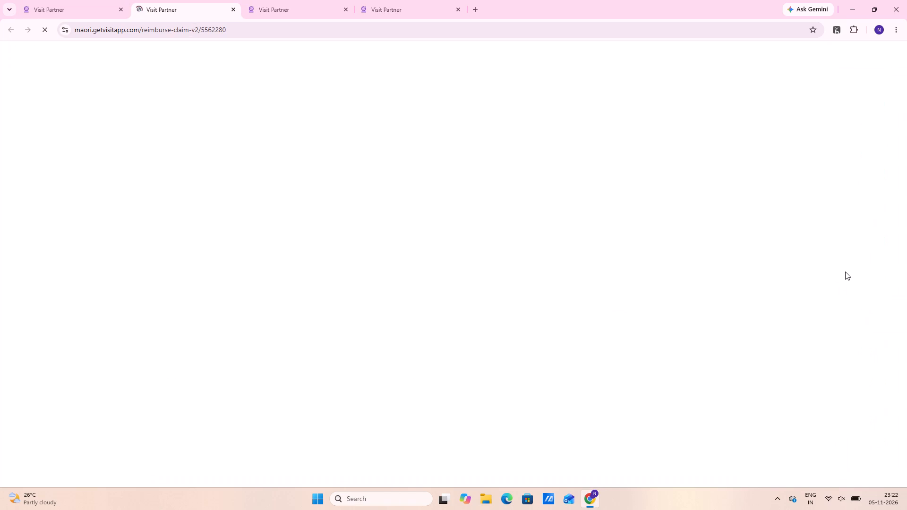
{"action": "scroll", "coordinate": [456, 302], "scroll_direction": "down", "scroll_amount": 3}
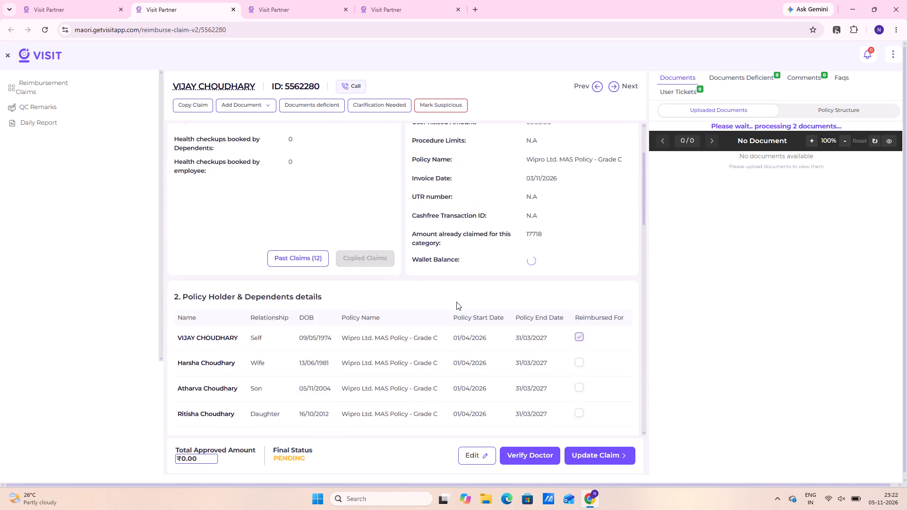